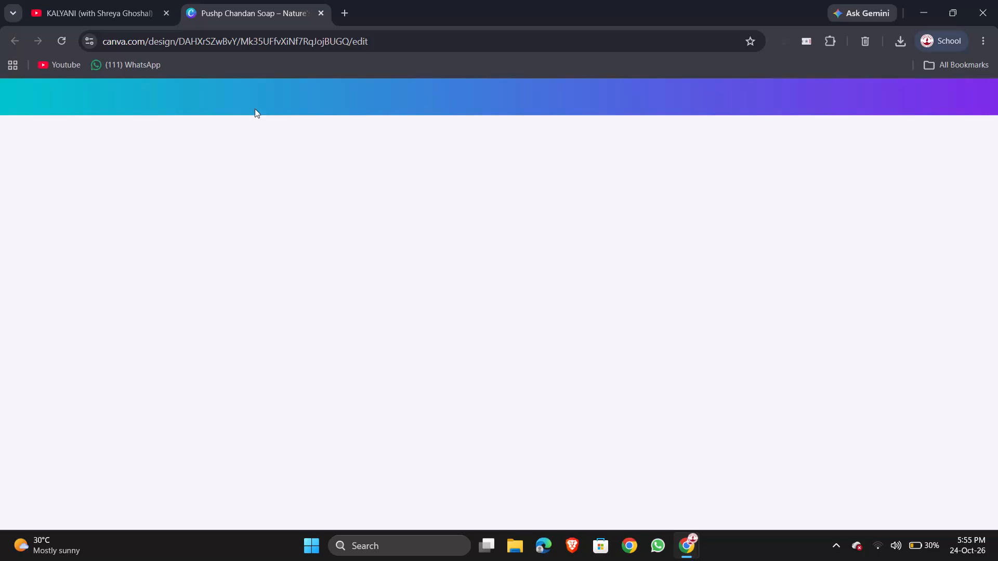
Reload the design and delete the yellow sticky note covering the shampoo bottle on page 8.
click(57, 41)
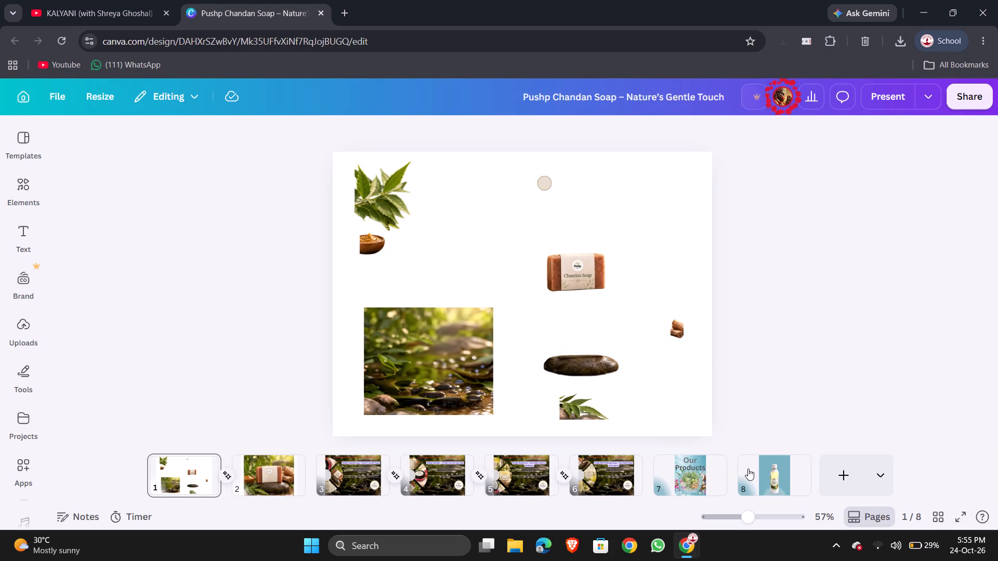
click(771, 485)
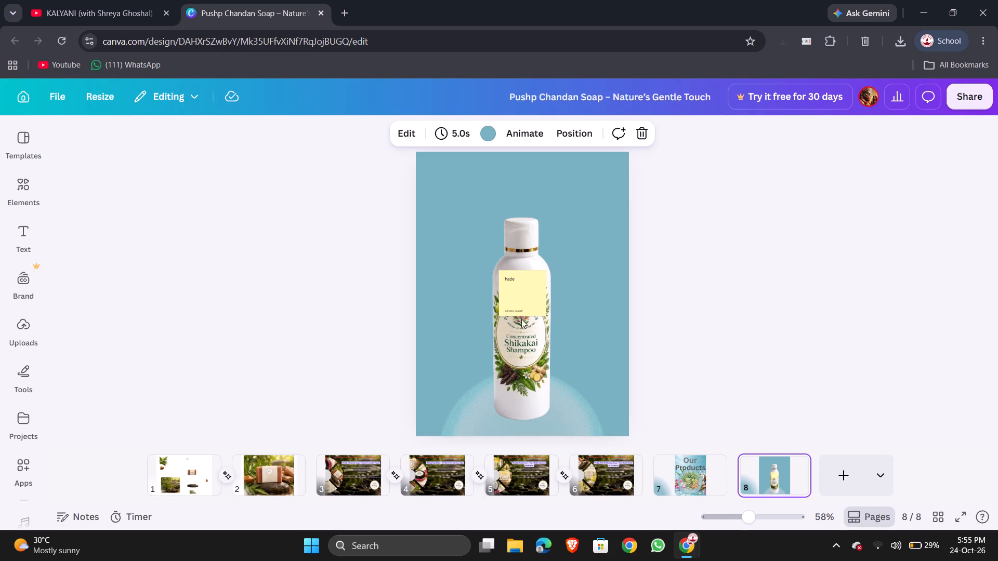
click(525, 289)
key(BackSpace)
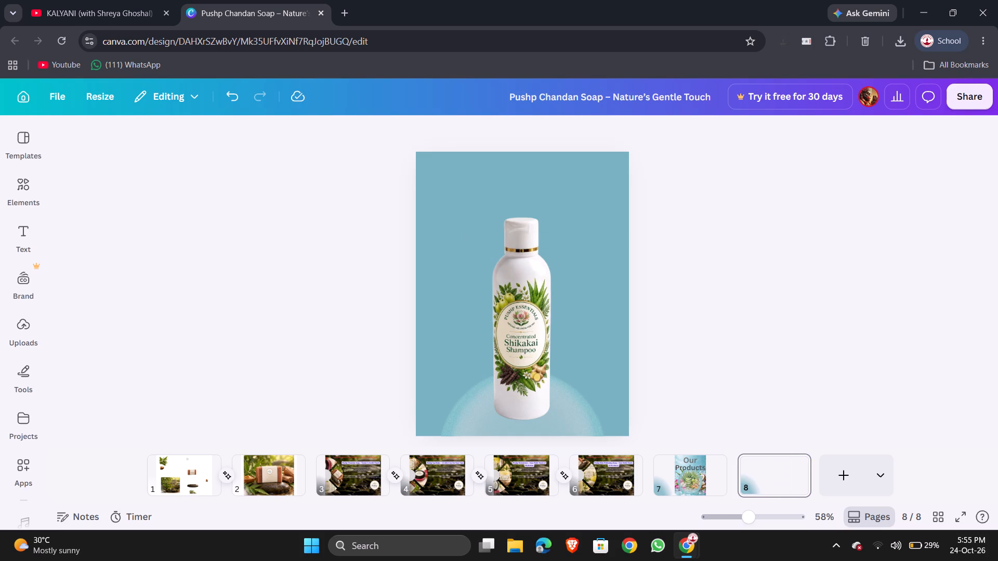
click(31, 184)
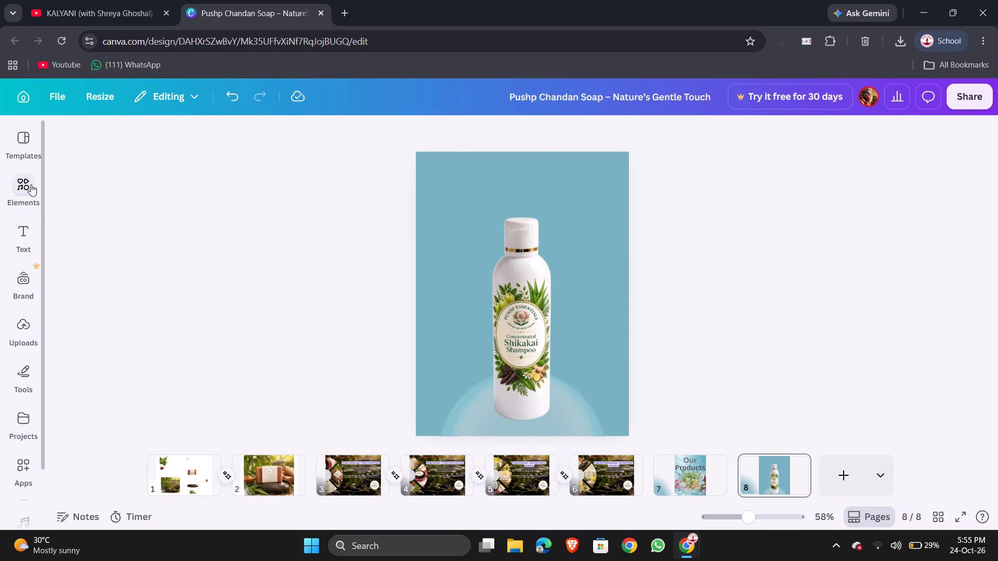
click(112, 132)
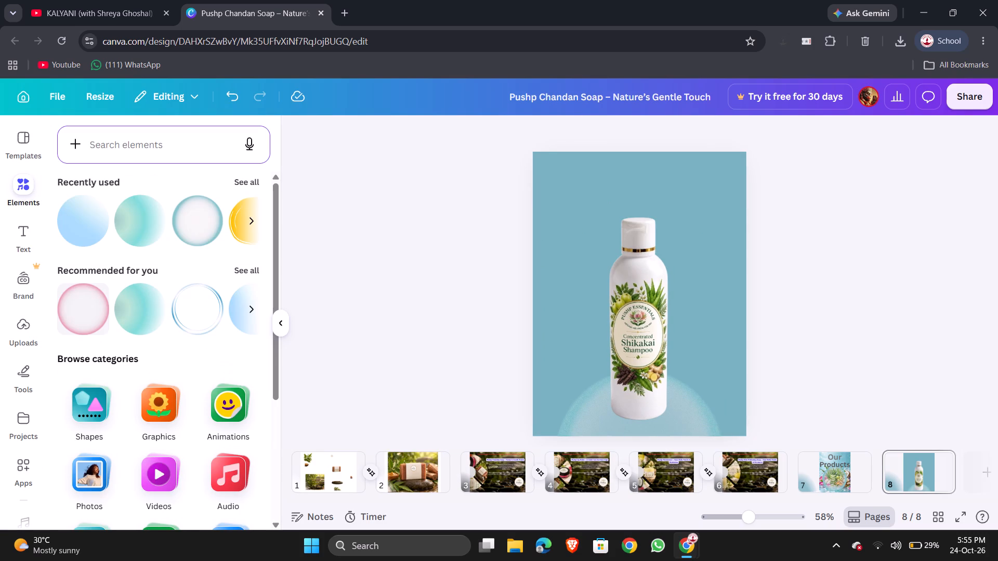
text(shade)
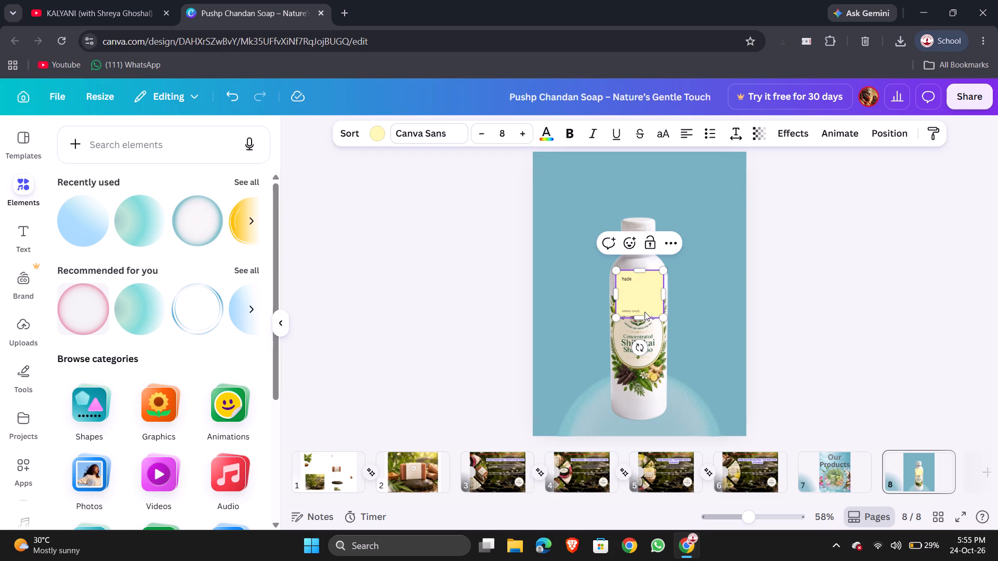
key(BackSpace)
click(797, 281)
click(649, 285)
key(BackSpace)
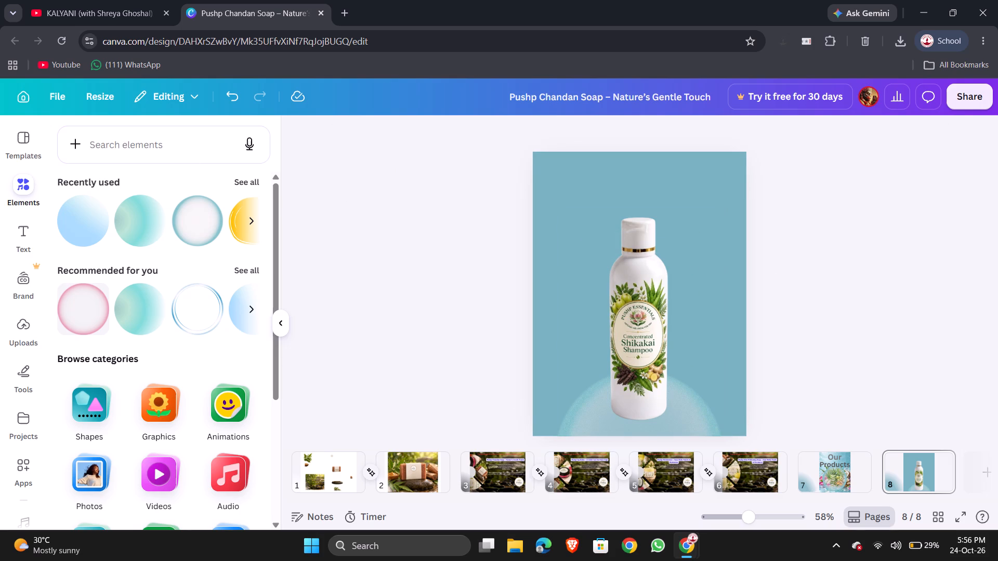
Search the elements for "shade black", add the dark blurred ellipse graphic, shrink it and place it over the shampoo bottle's base.
click(182, 146)
text(shade)
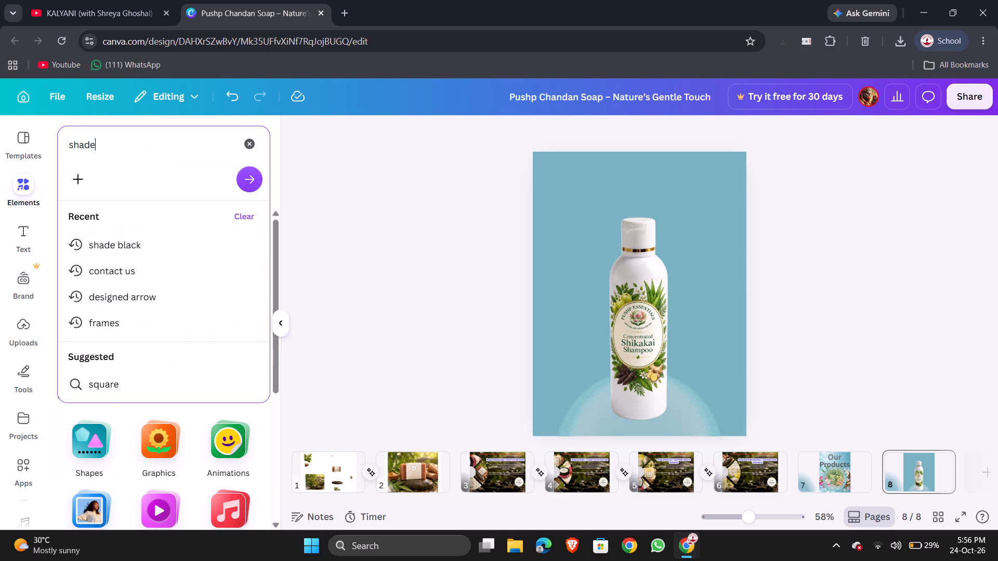
click(141, 239)
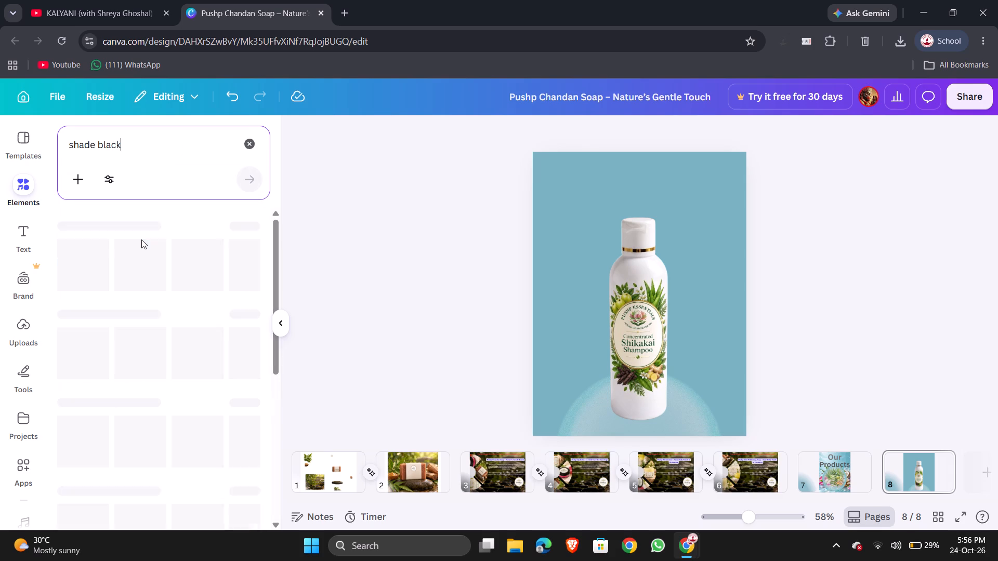
click(129, 285)
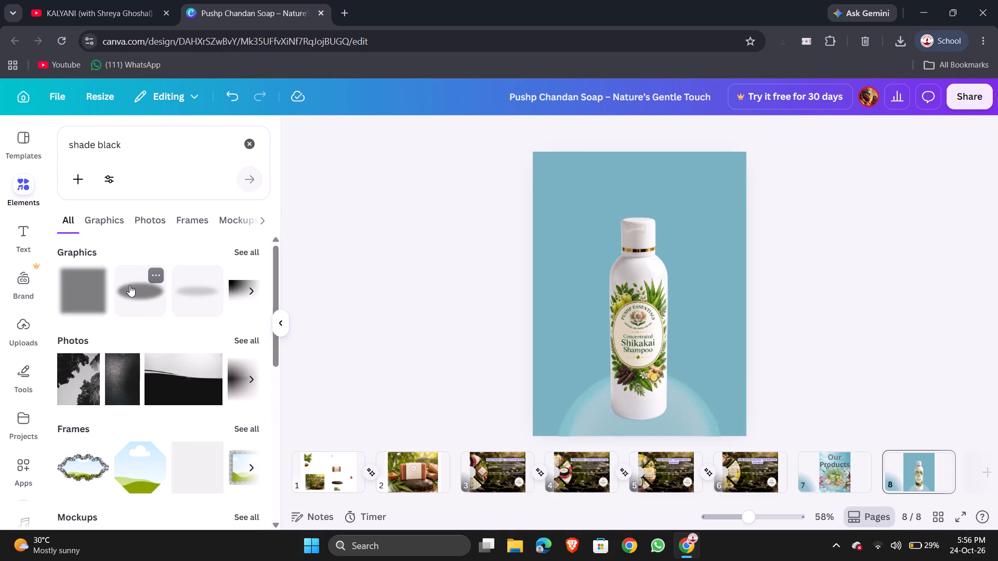
drag(552, 253, 557, 258)
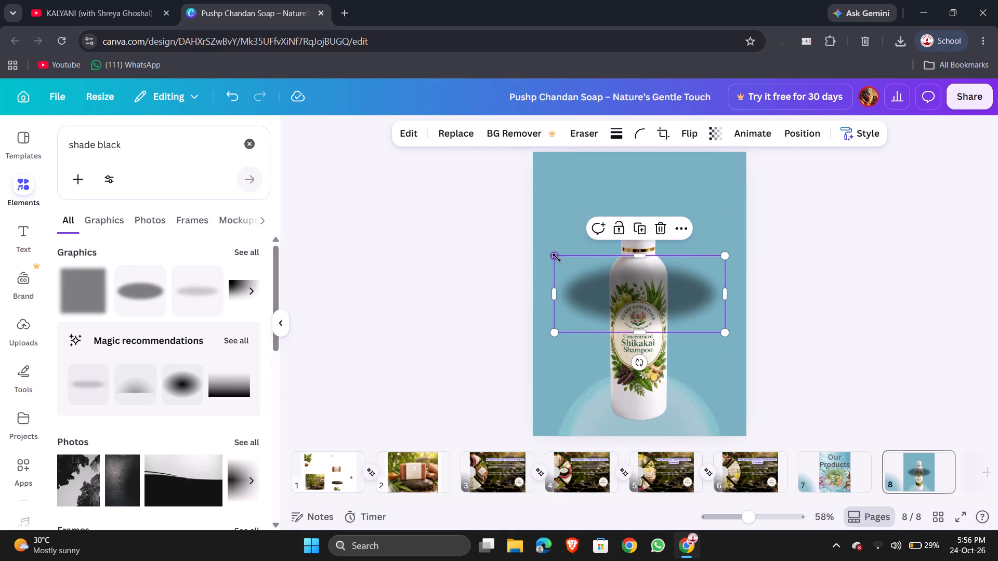
drag(557, 258, 634, 328)
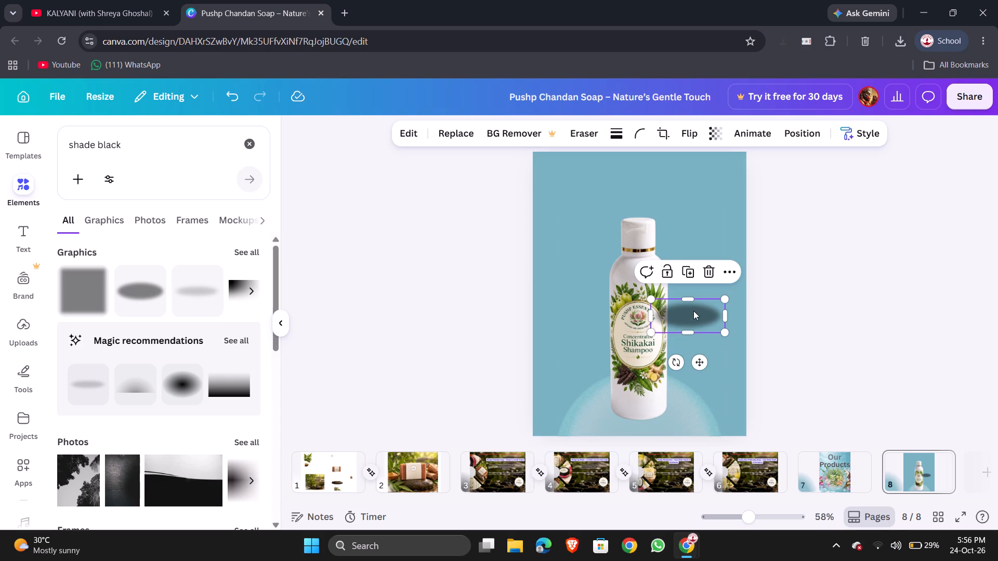
drag(693, 311, 644, 407)
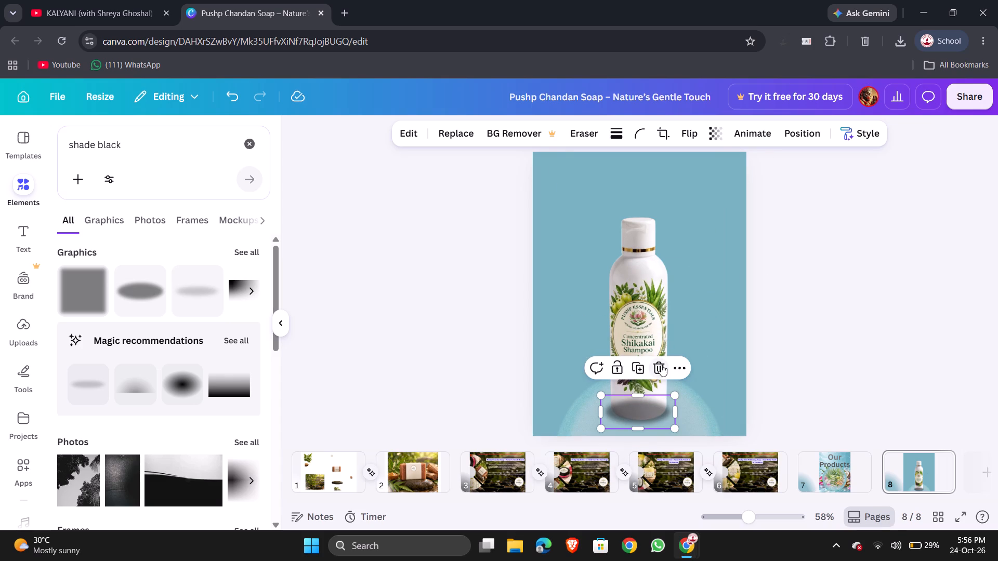
Reorder the layers so the blurred ellipse shadow sits directly beneath the shampoo bottle.
click(679, 366)
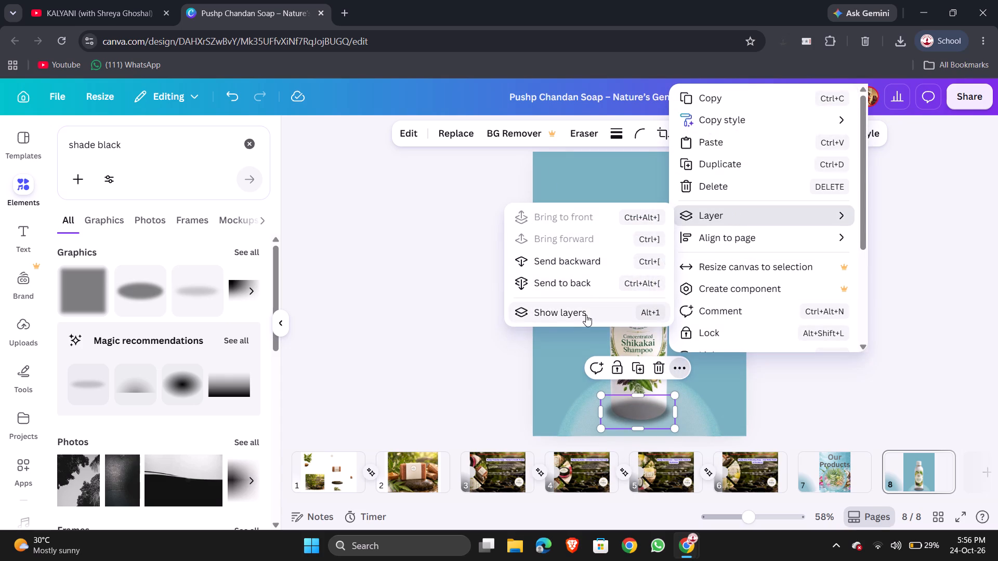
click(586, 315)
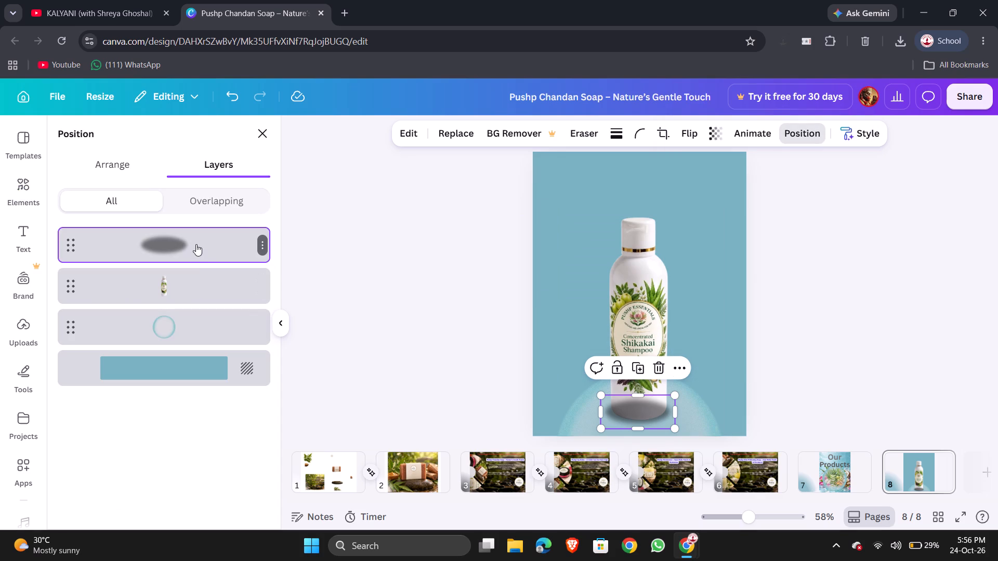
drag(196, 244, 199, 300)
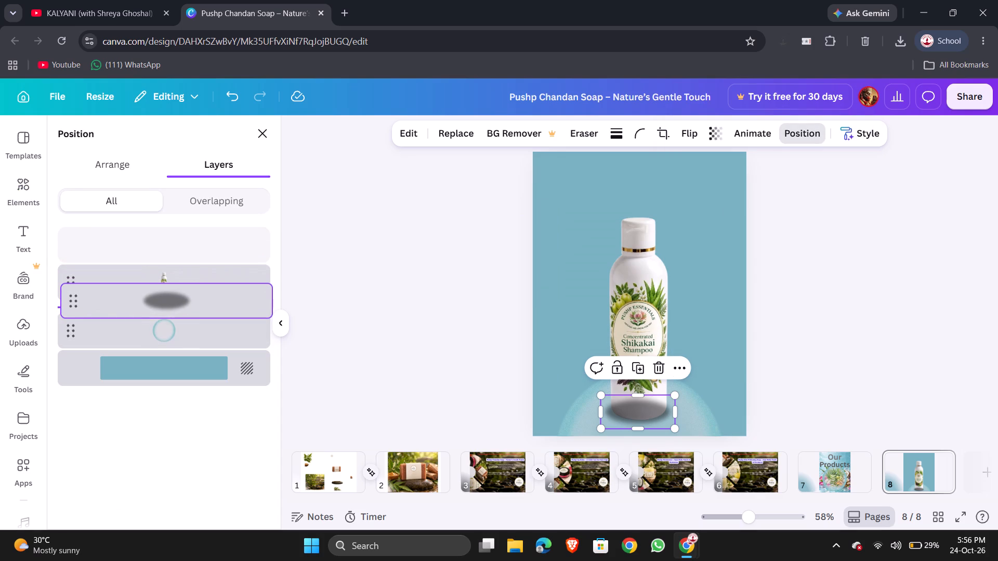
drag(199, 300, 202, 307)
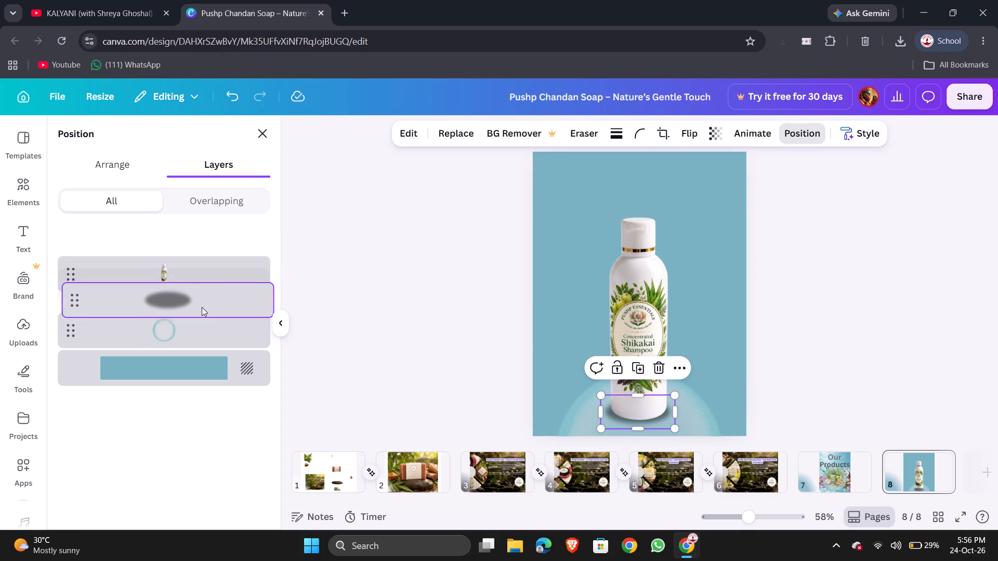
click(368, 264)
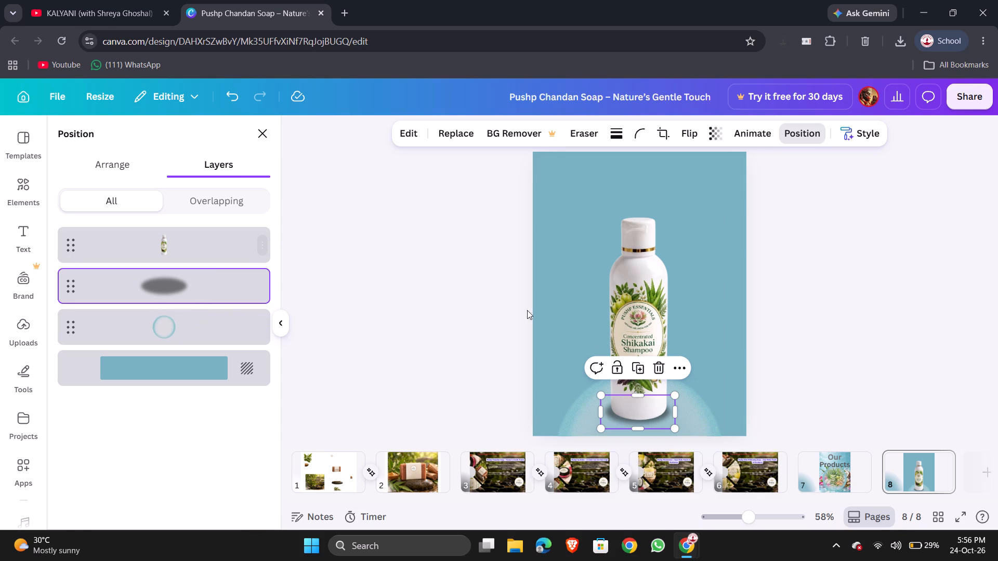
Enlarge the ellipse shadow slightly on both sides so it extends beyond the bottle's base.
drag(600, 394, 592, 395)
drag(677, 394, 685, 394)
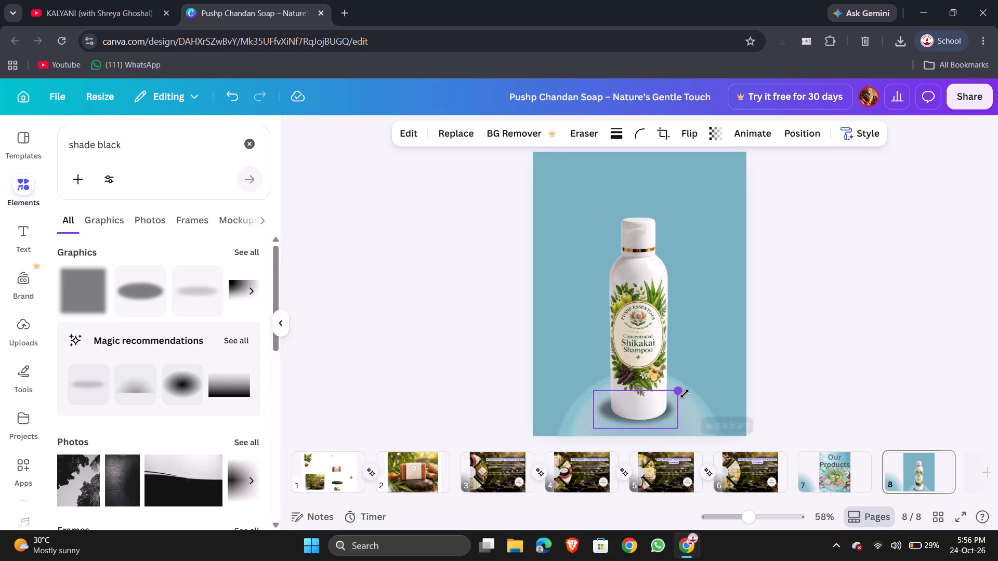
drag(685, 394, 687, 394)
click(657, 398)
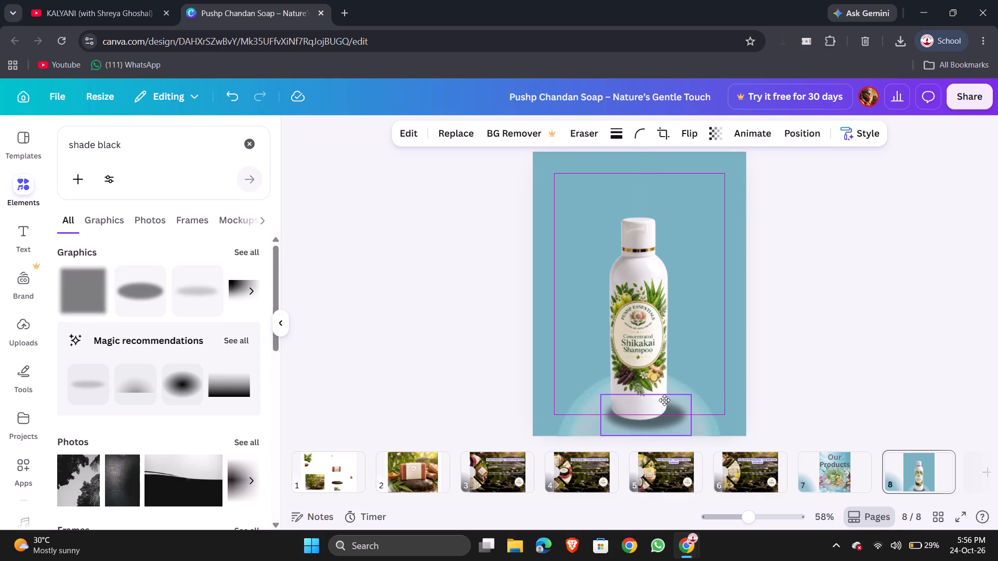
click(824, 370)
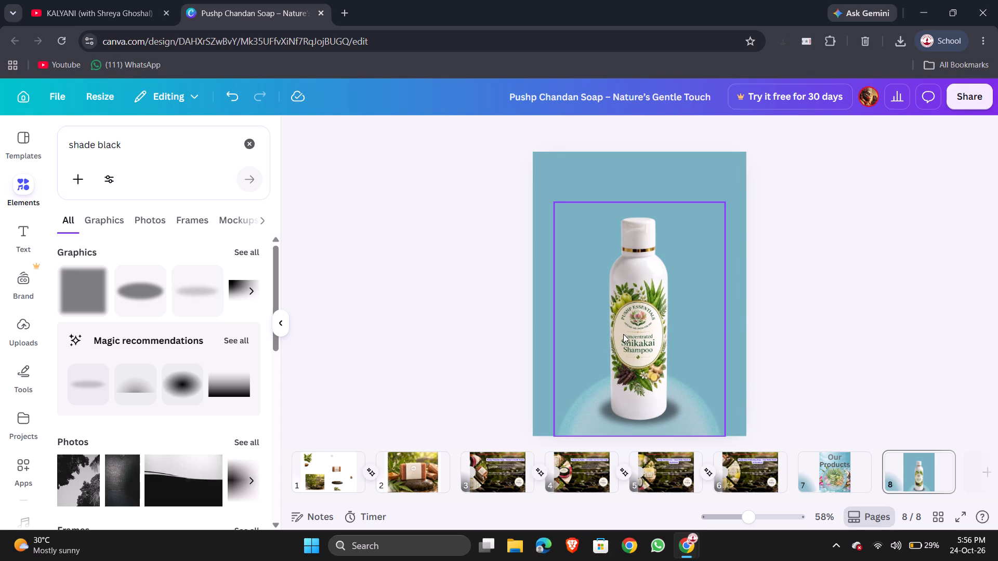
click(624, 332)
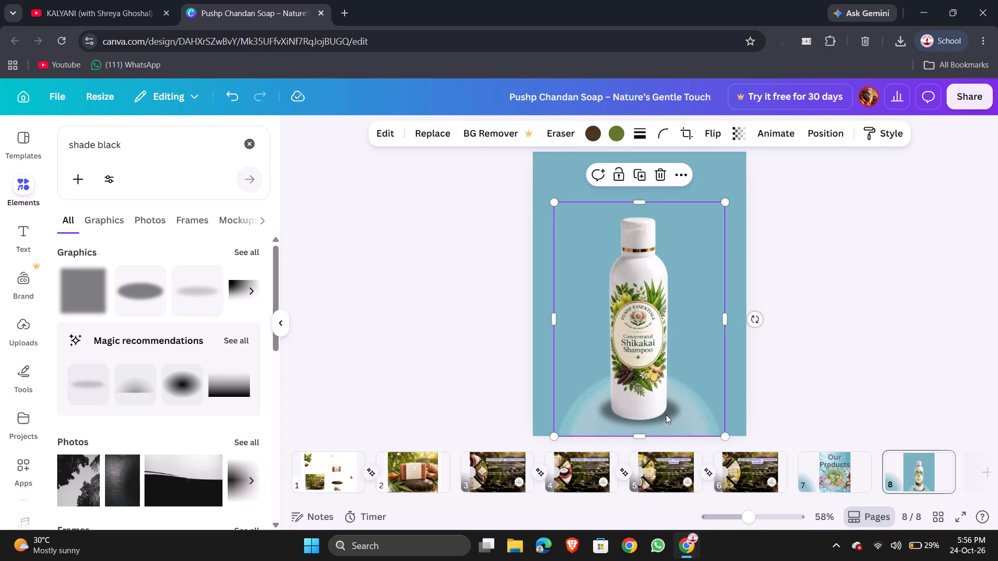
click(828, 402)
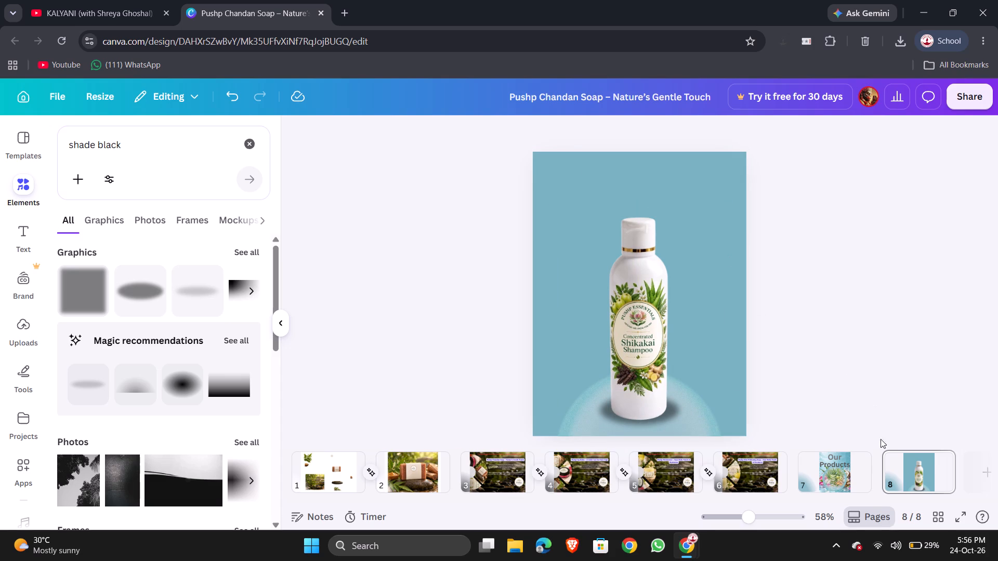
Group the shampoo bottle, its ellipse shadow and the light blue circle, selecting all three from the layers list.
click(619, 292)
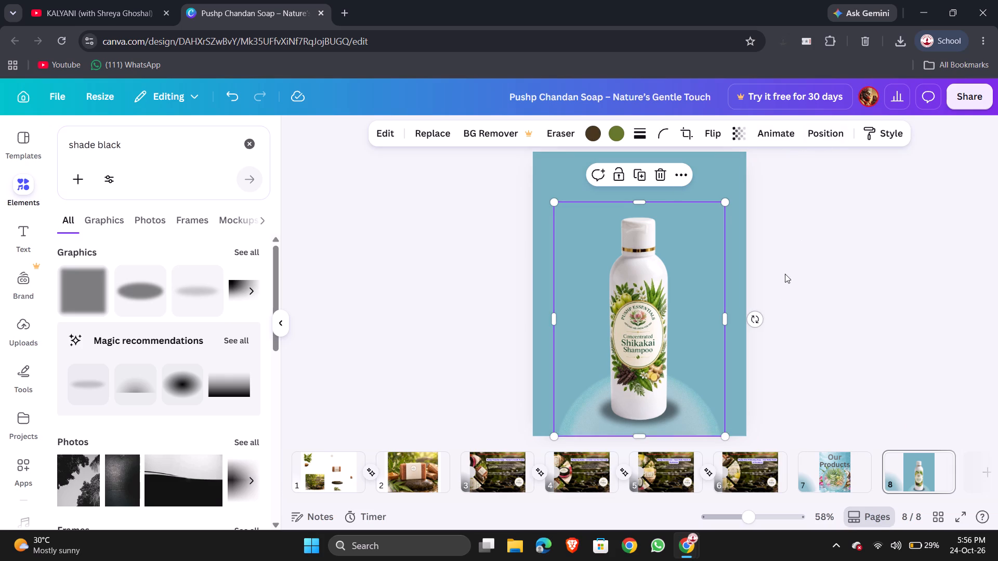
click(676, 179)
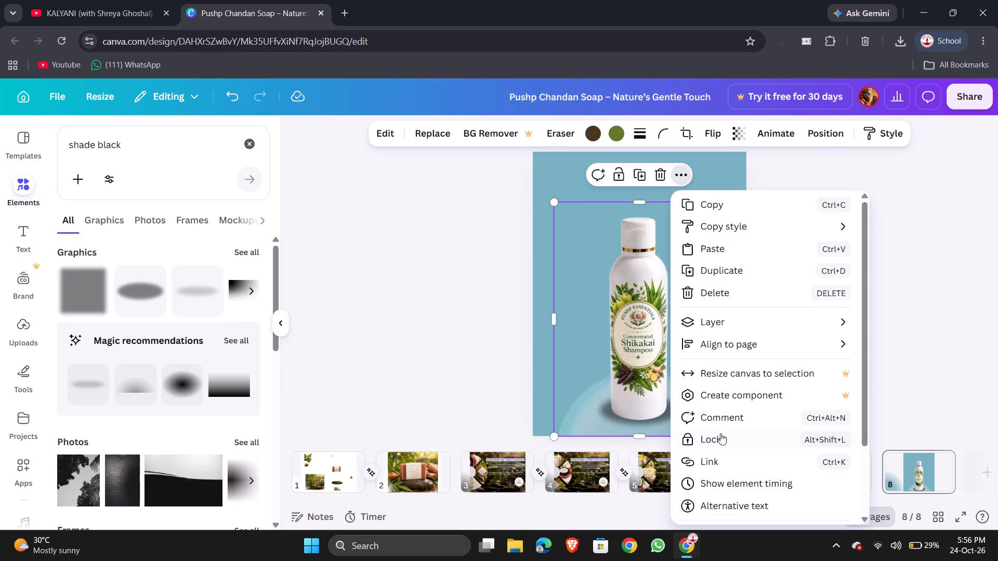
scroll(721, 453, down, 3)
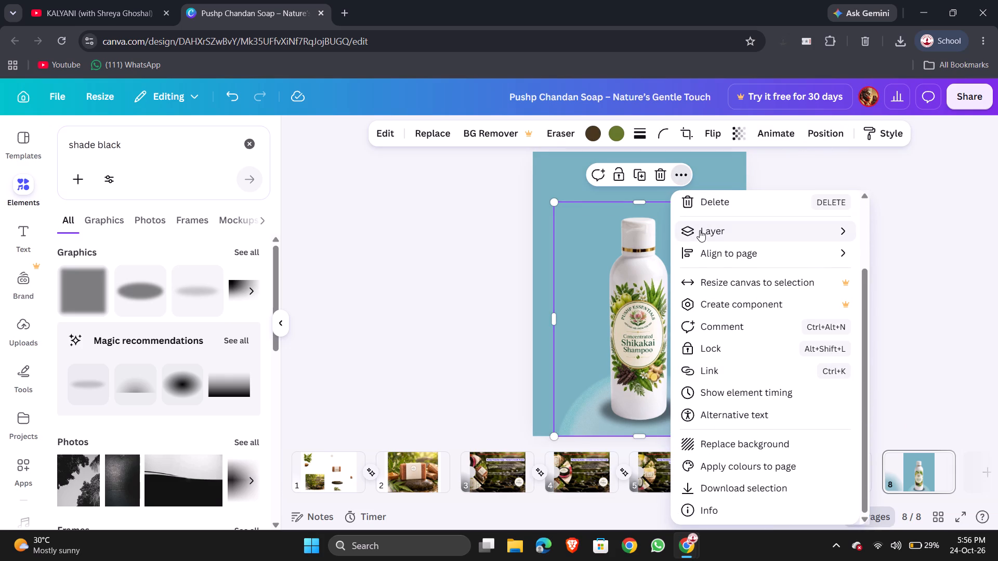
click(572, 328)
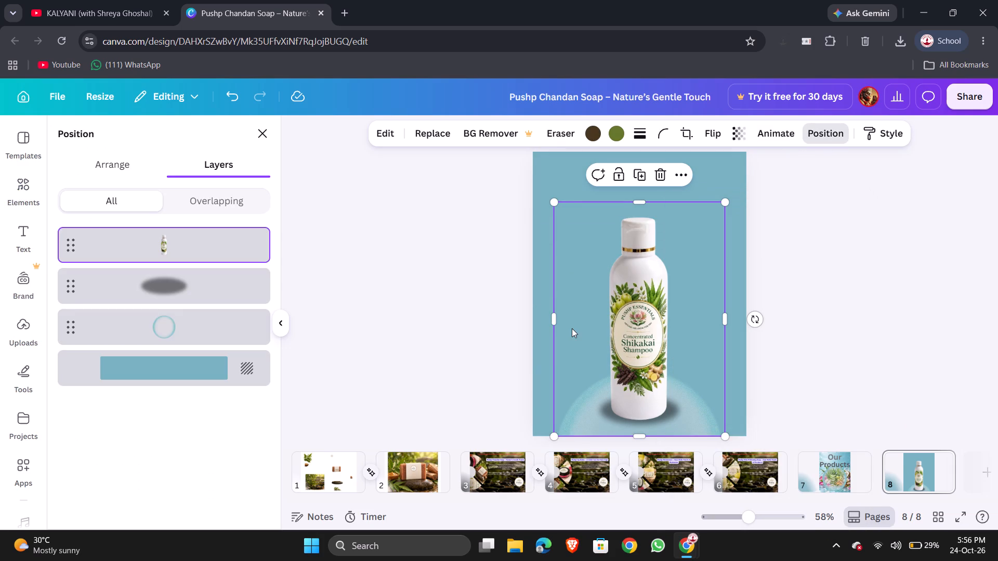
shift+click(198, 289)
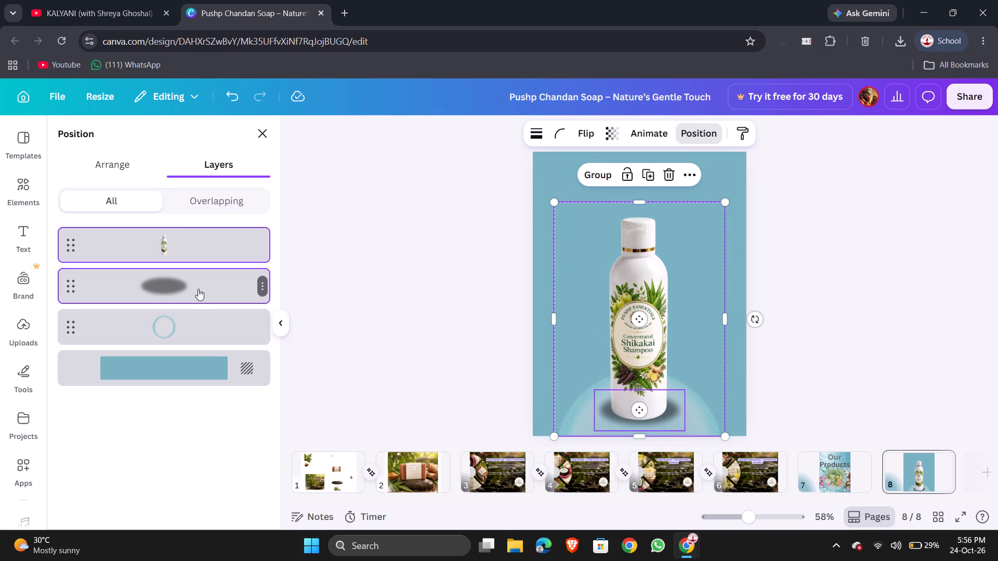
shift+click(209, 338)
click(603, 175)
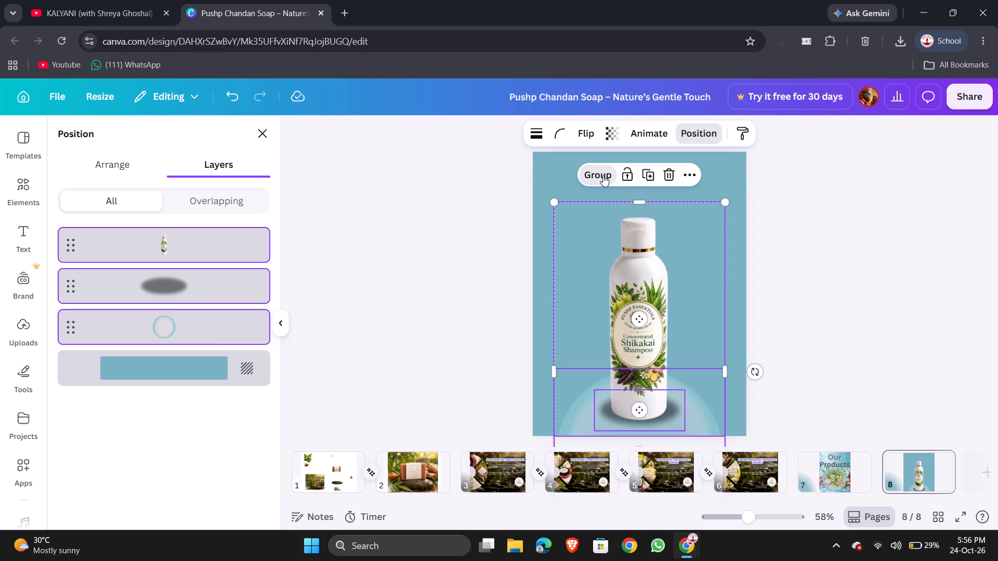
Move the bottle group straight up until the whole light blue circle lies within the page and the bottle's top extends past it.
drag(636, 350, 636, 239)
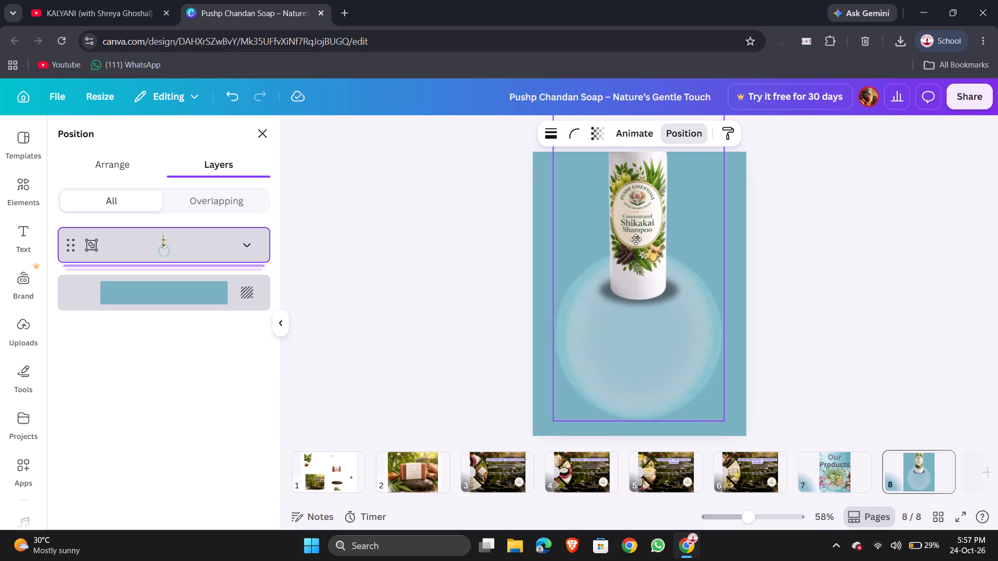
drag(636, 239, 640, 227)
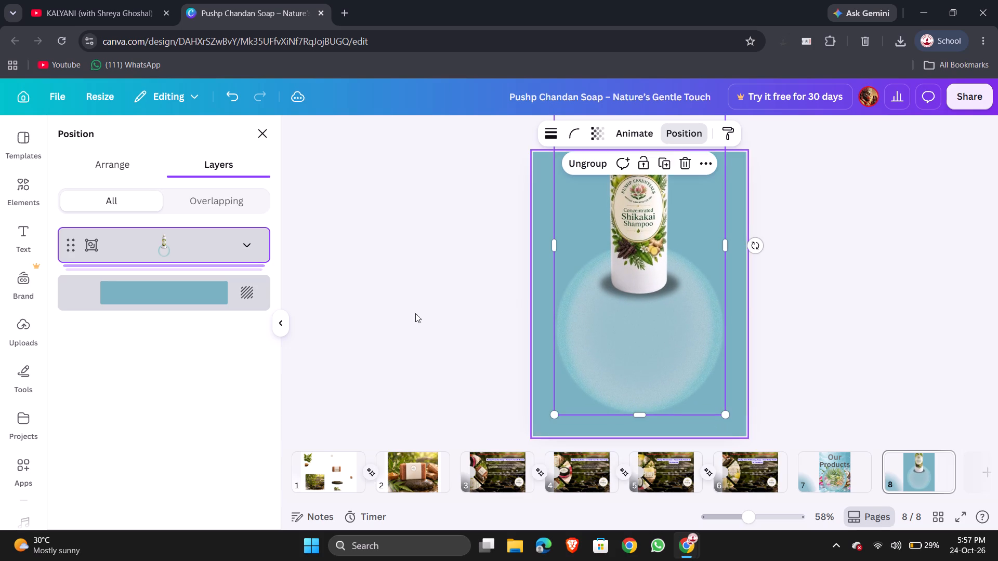
Upload the six background-removed images: Botanical Shikakai, Anti-Hairfall and Dandruff shampoos, Aloe Vera and Neem Tulsi facewashes, and Hair Regrowth Oil.
click(17, 323)
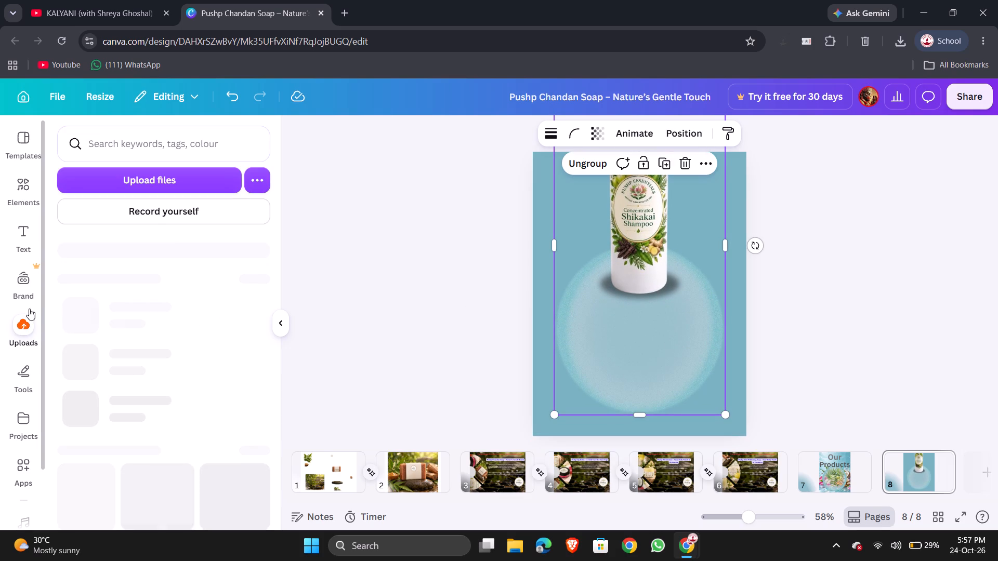
click(159, 186)
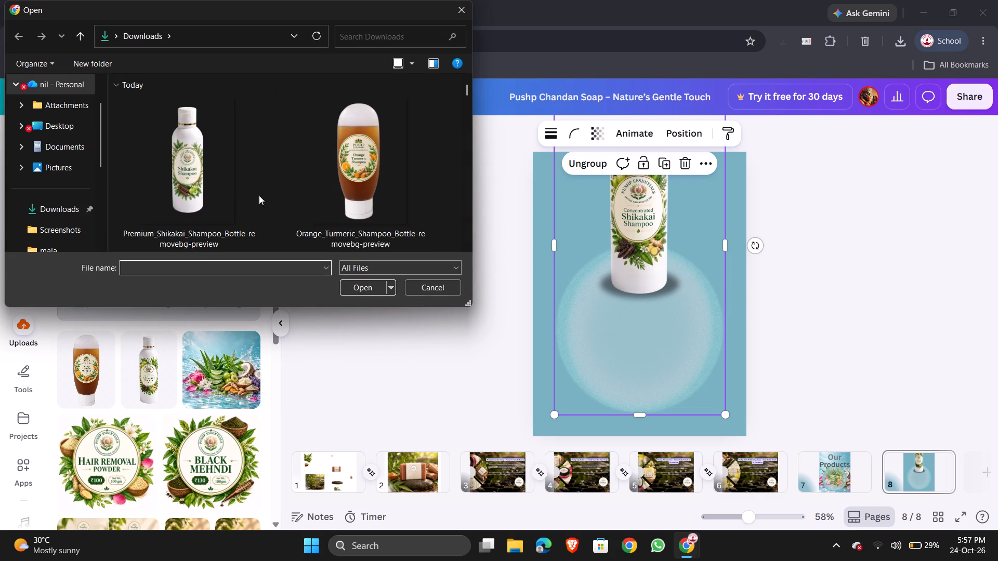
scroll(408, 195, down, 1)
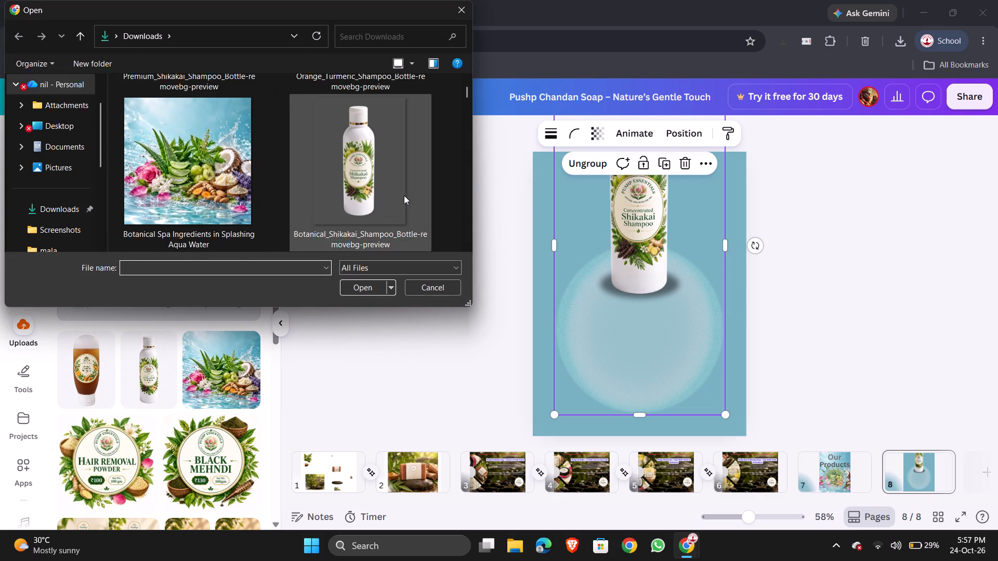
click(404, 195)
scroll(404, 195, down, 1)
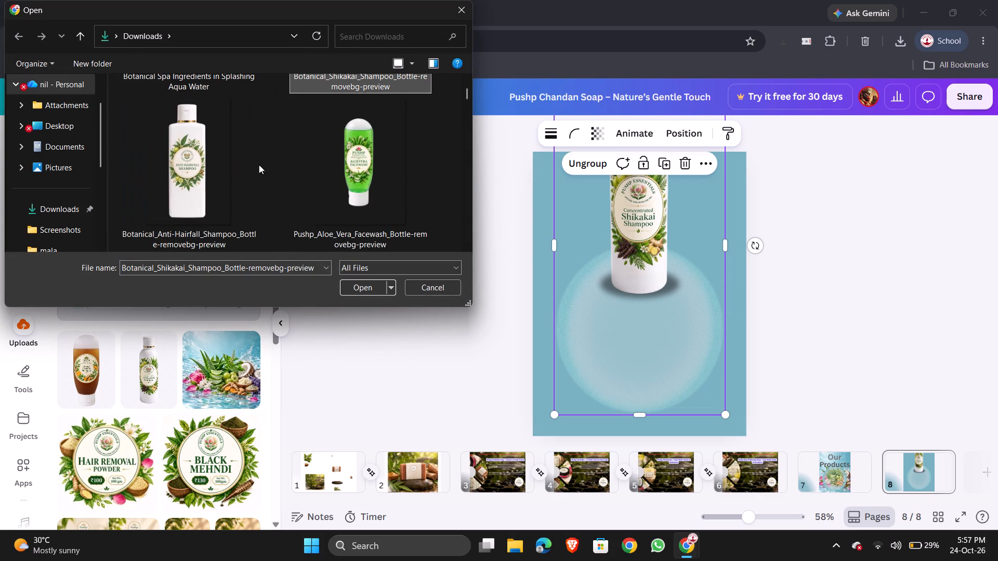
ctrl+scroll(254, 163, down, 6)
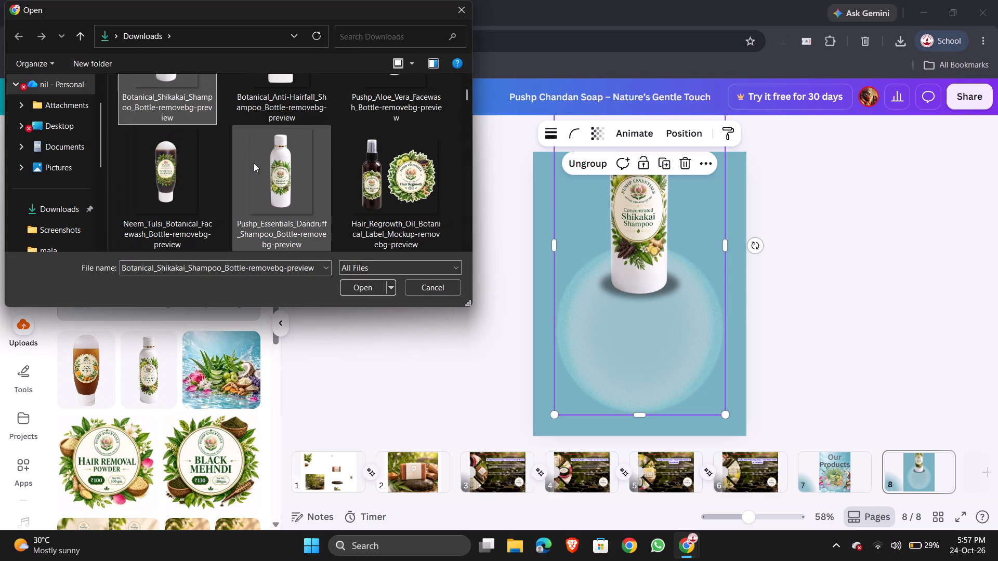
ctrl+scroll(255, 163, down, 8)
ctrl+scroll(255, 163, down, 15)
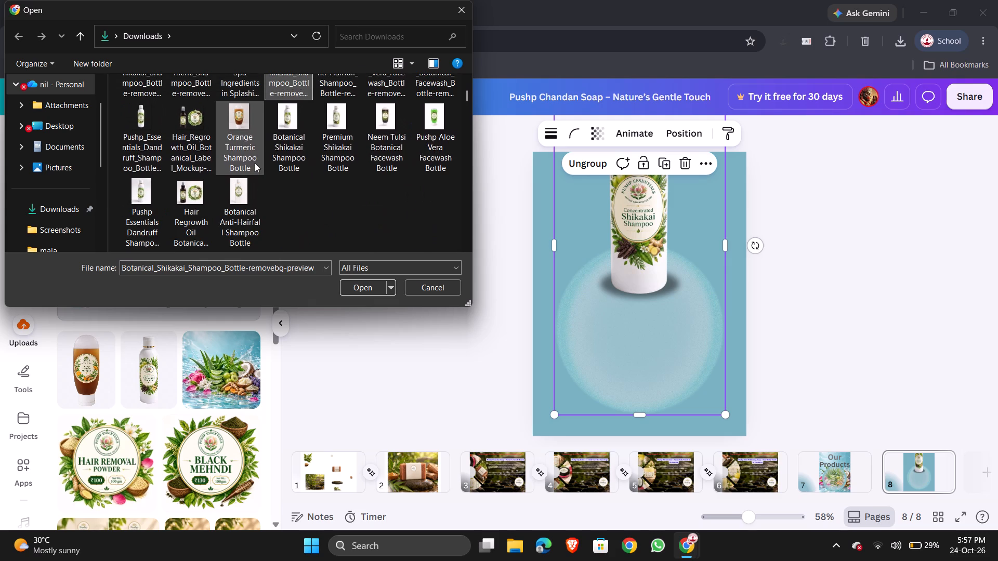
scroll(278, 151, up, 2)
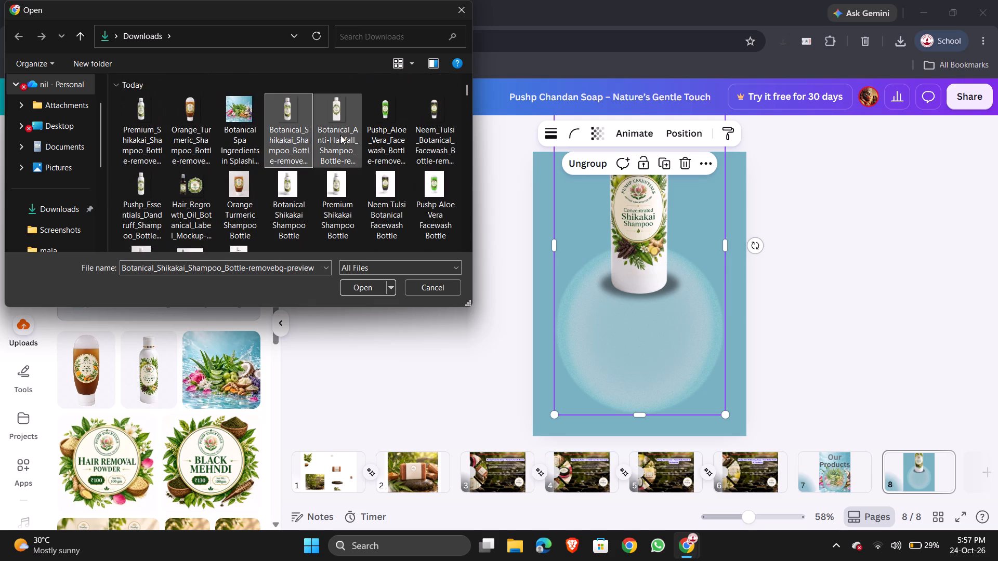
ctrl+click(356, 136)
ctrl+click(382, 140)
ctrl+click(423, 140)
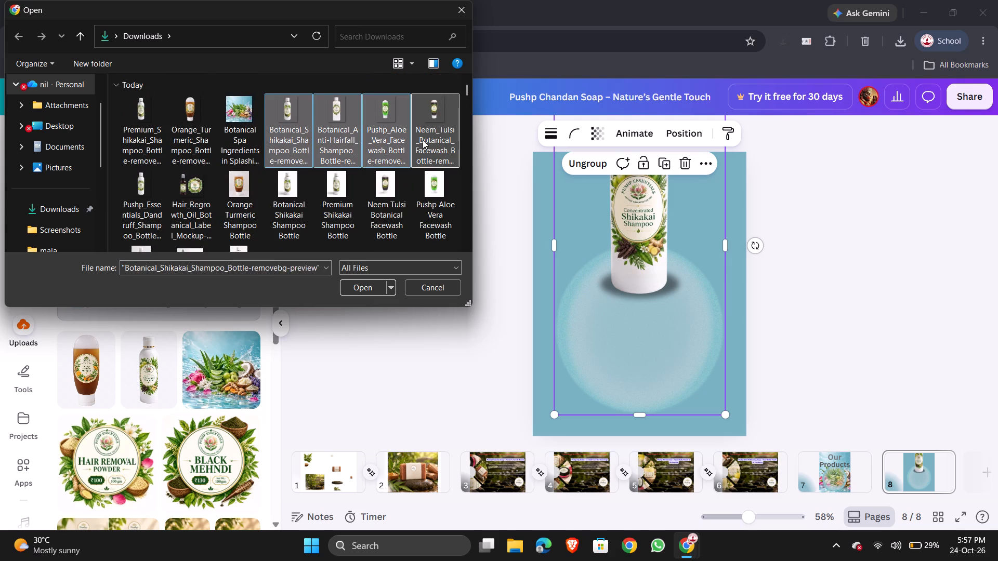
ctrl+click(148, 197)
ctrl+click(190, 200)
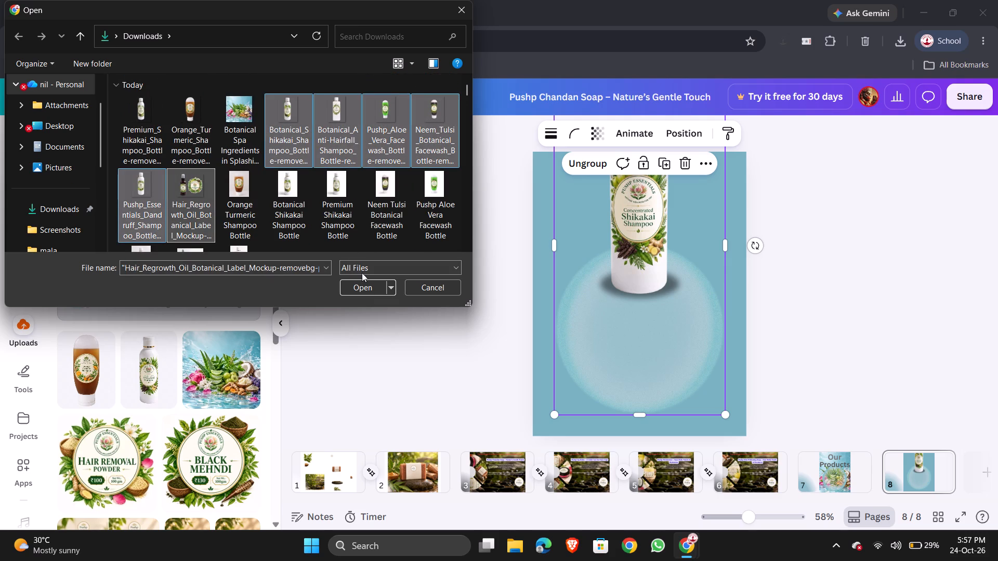
click(372, 293)
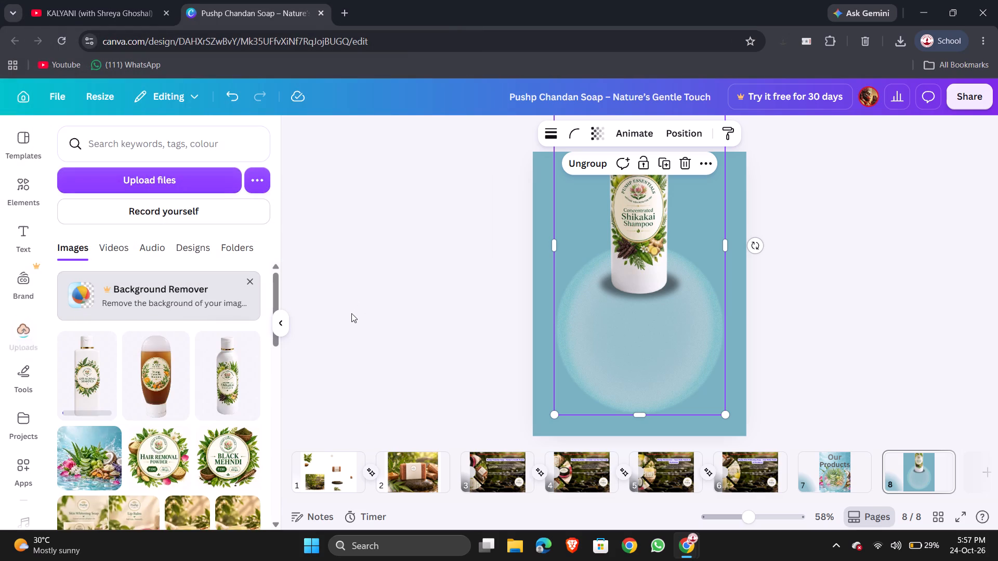
Switch to the YouTube tab with the KALYANI music video and turn on the computer's Bluetooth.
click(103, 0)
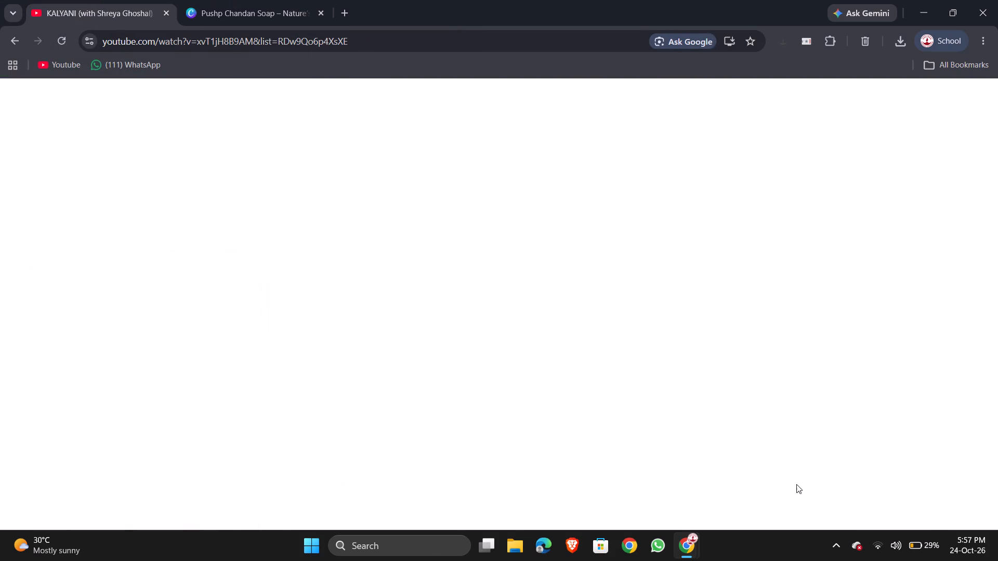
click(883, 546)
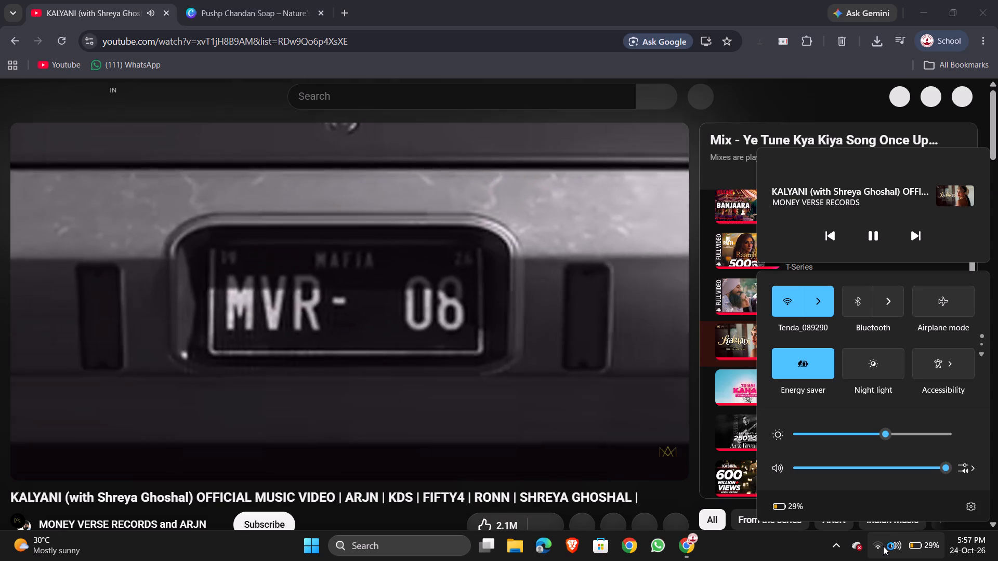
click(858, 303)
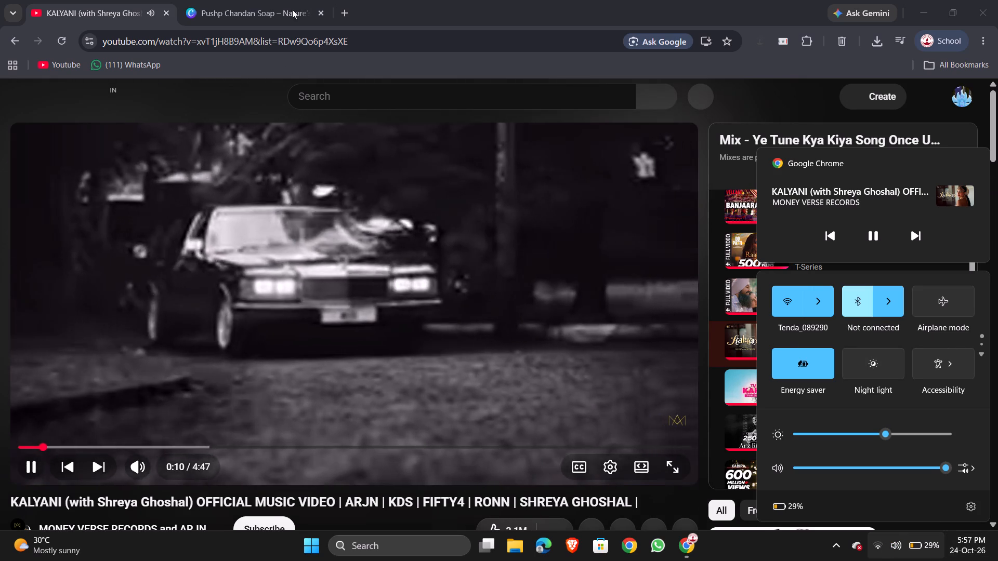
click(896, 308)
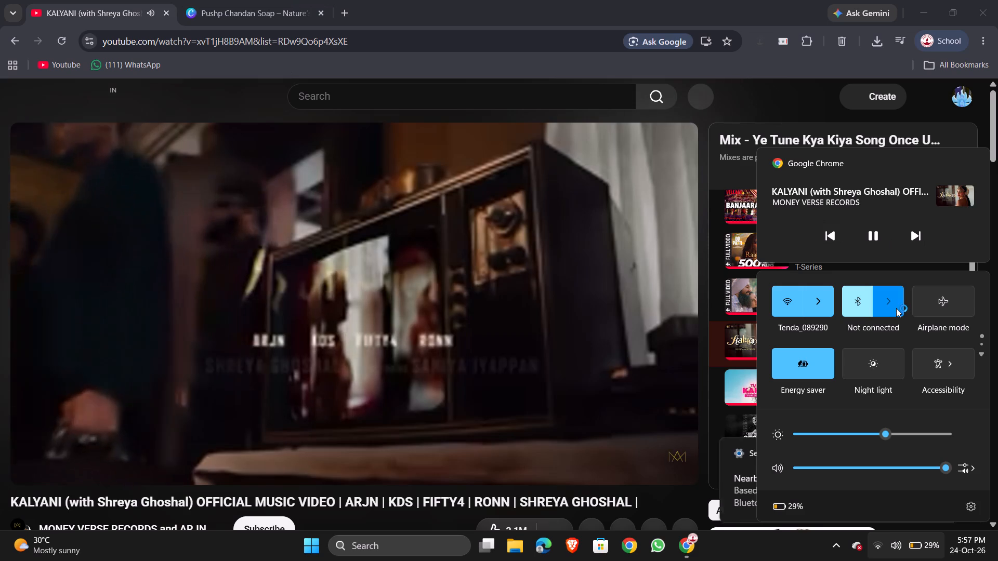
click(522, 285)
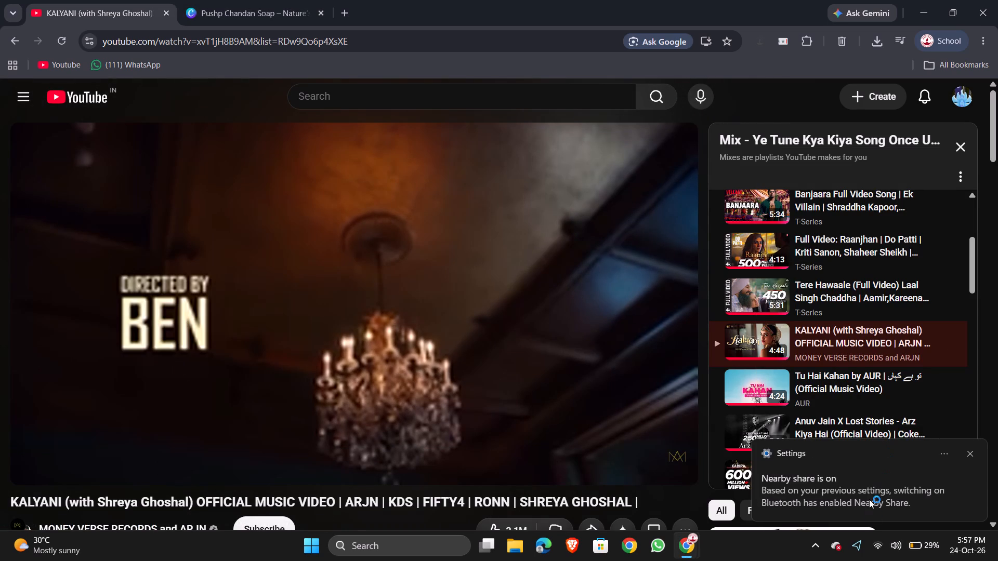
Resume the KALYANI music video and return to the Canva design, leaving nothing selected on page 8.
click(410, 279)
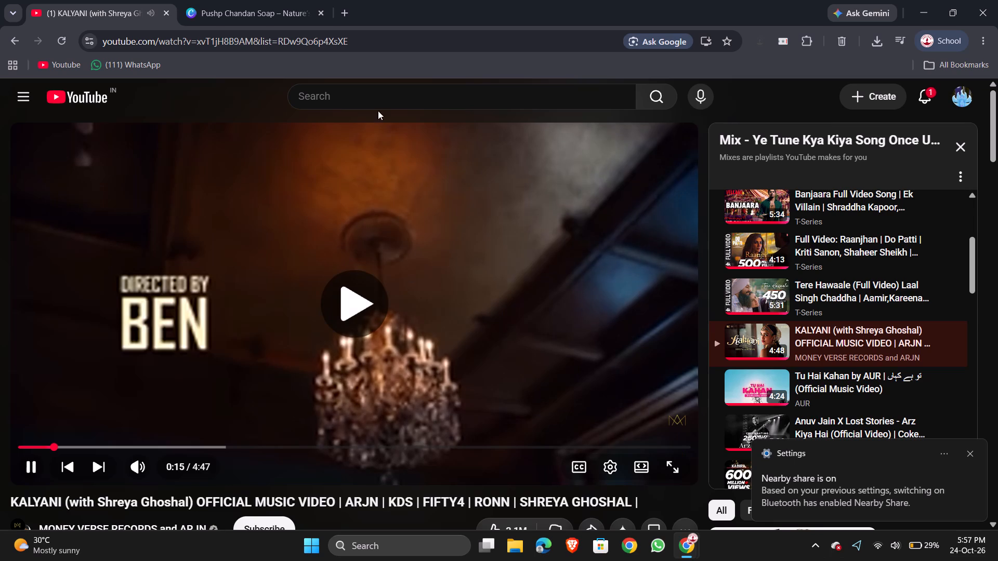
click(292, 0)
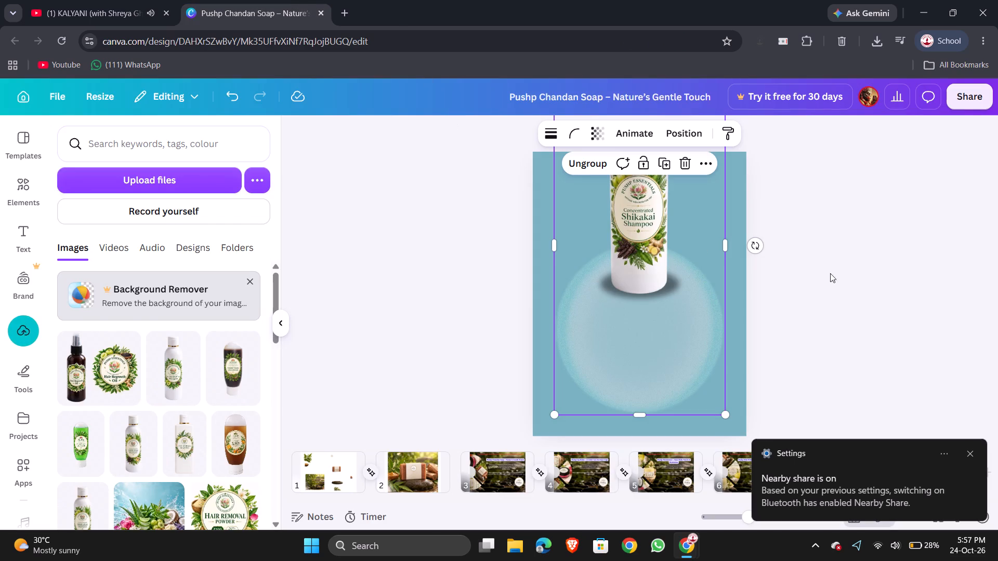
click(895, 338)
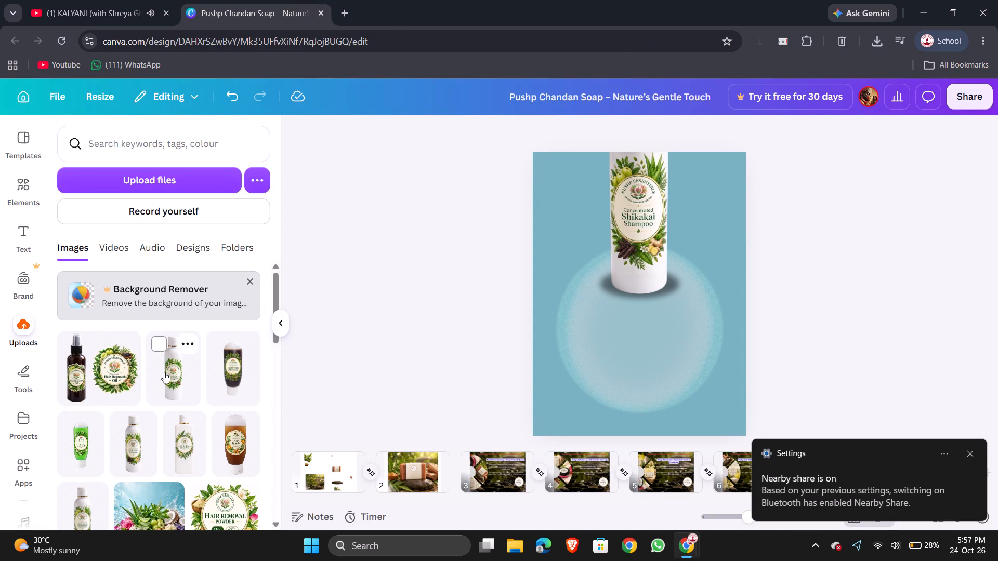
Add the uploaded Dandruff Shampoo bottle to page 8, enlarge it to nearly the page's width and centre it horizontally.
click(166, 372)
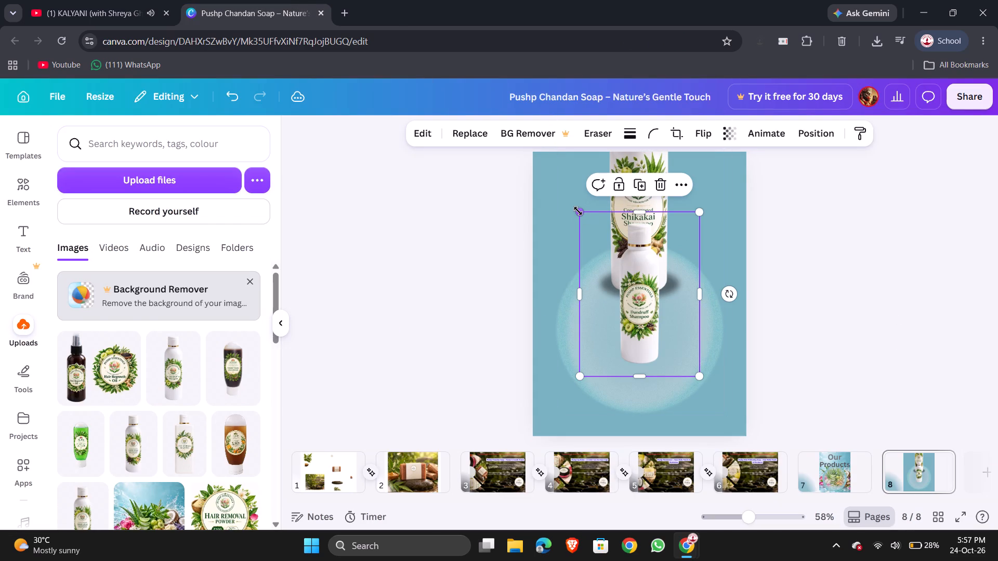
drag(578, 211, 497, 106)
drag(616, 262, 656, 282)
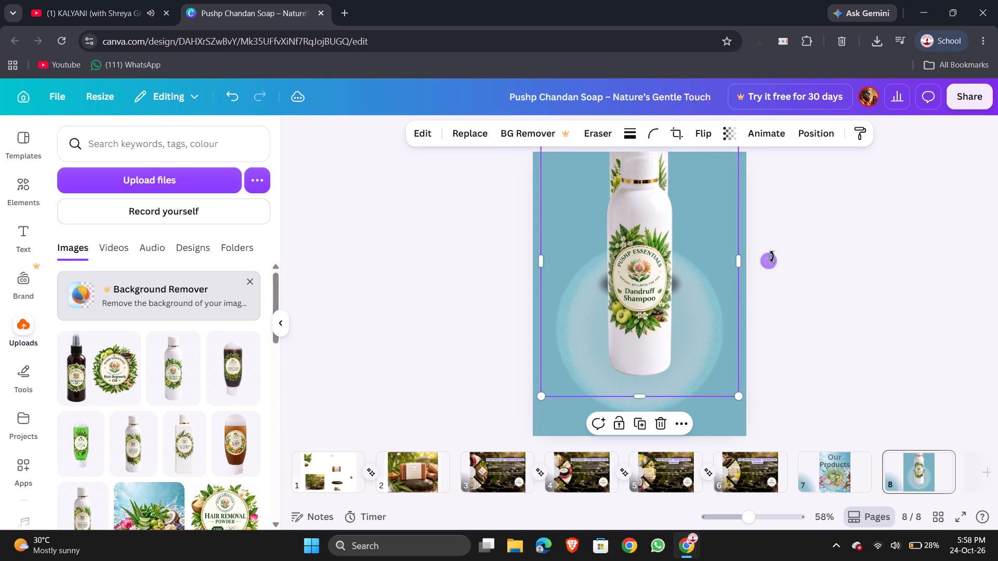
Rotate the Dandruff Shampoo bottle 90° clockwise and lay it across the lower part of the page, over the circle's lower half.
drag(772, 256, 634, 368)
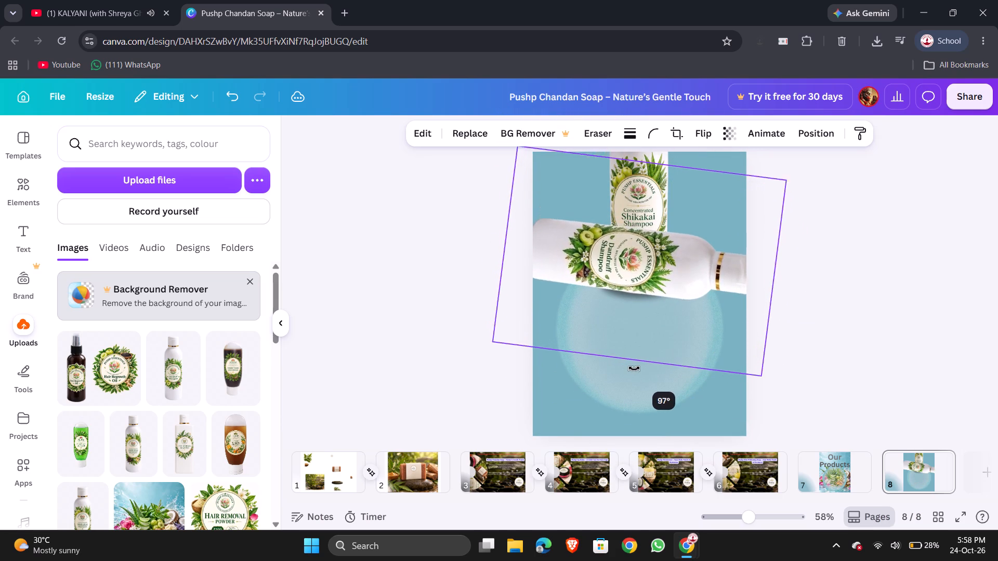
drag(634, 368, 647, 369)
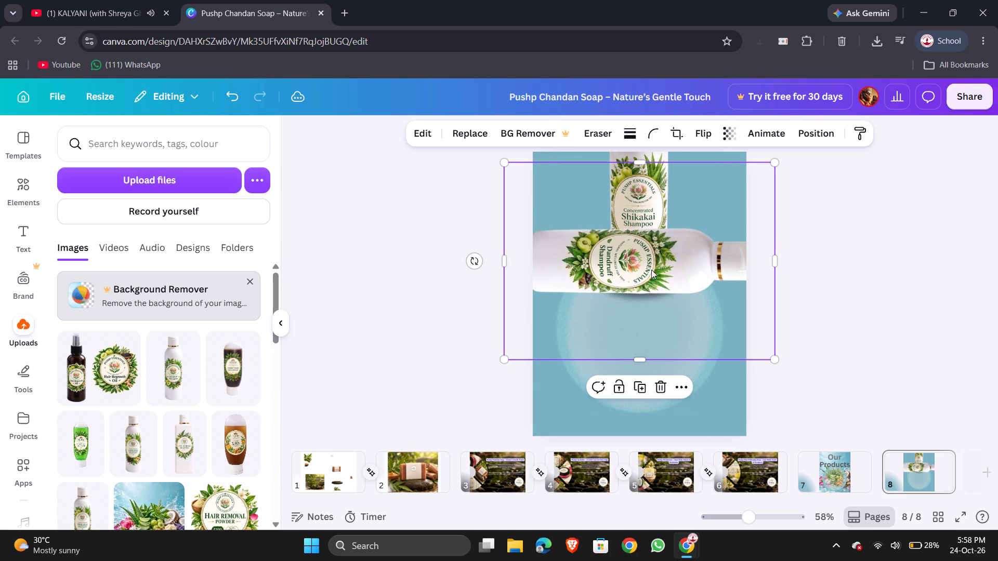
drag(653, 256, 796, 330)
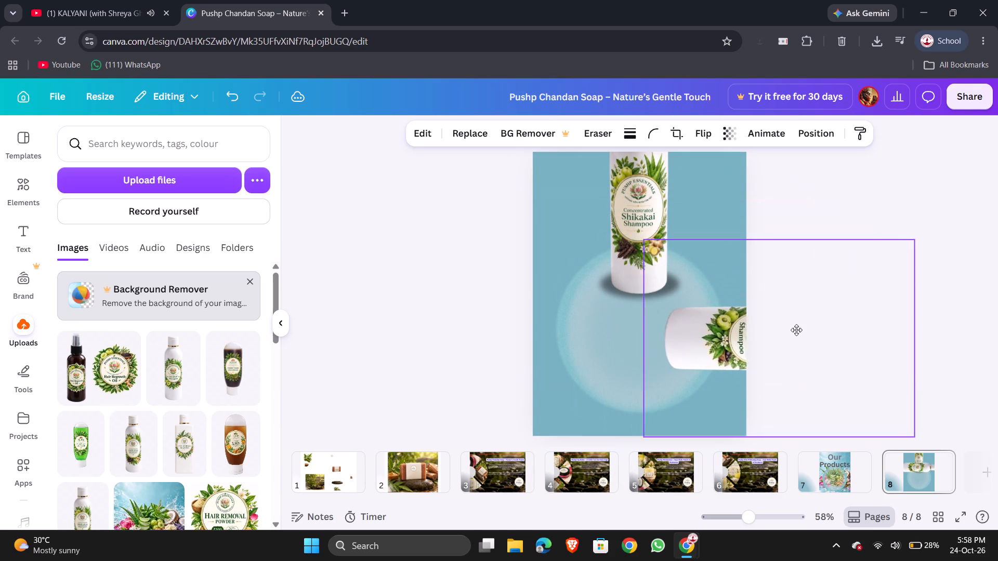
drag(796, 330, 811, 322)
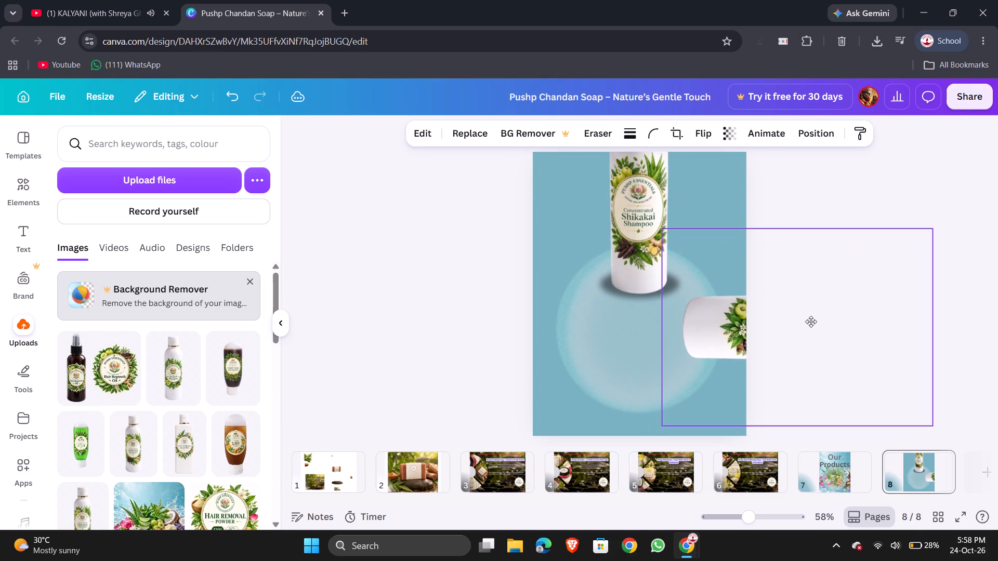
drag(811, 322, 669, 371)
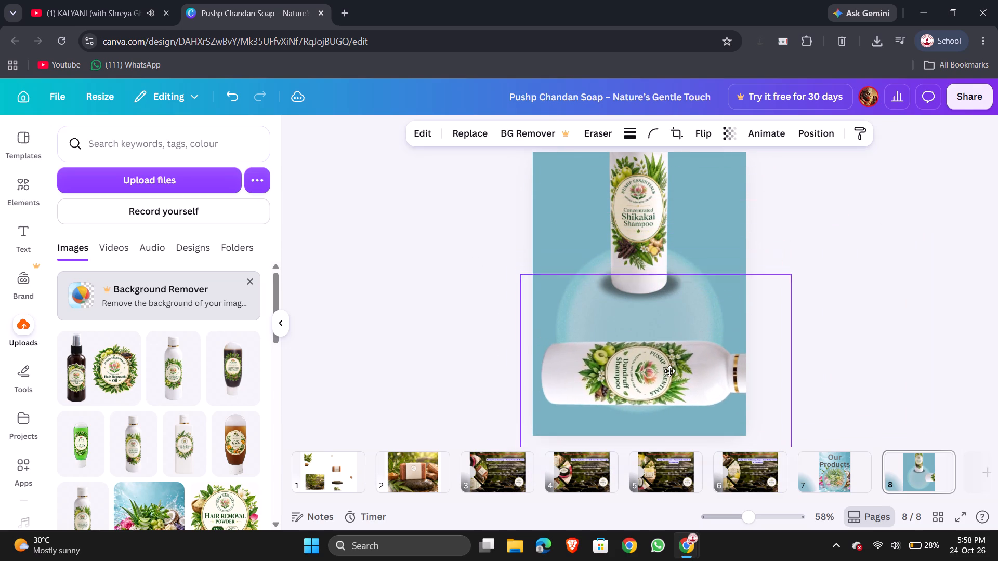
drag(669, 371, 669, 372)
click(916, 269)
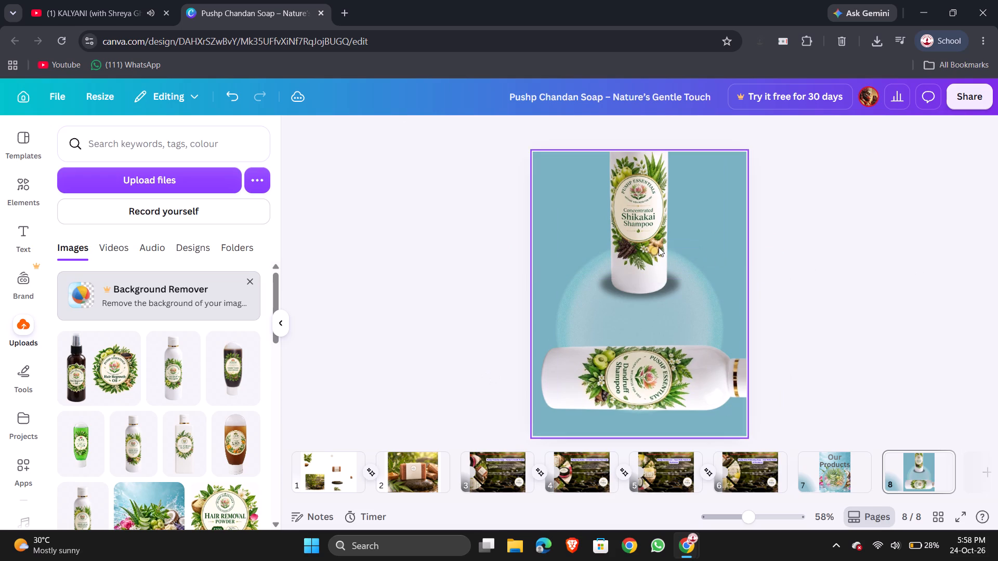
Ungroup the Shikakai Shampoo bottle, its ellipse shadow and the light blue circle.
click(658, 246)
click(587, 167)
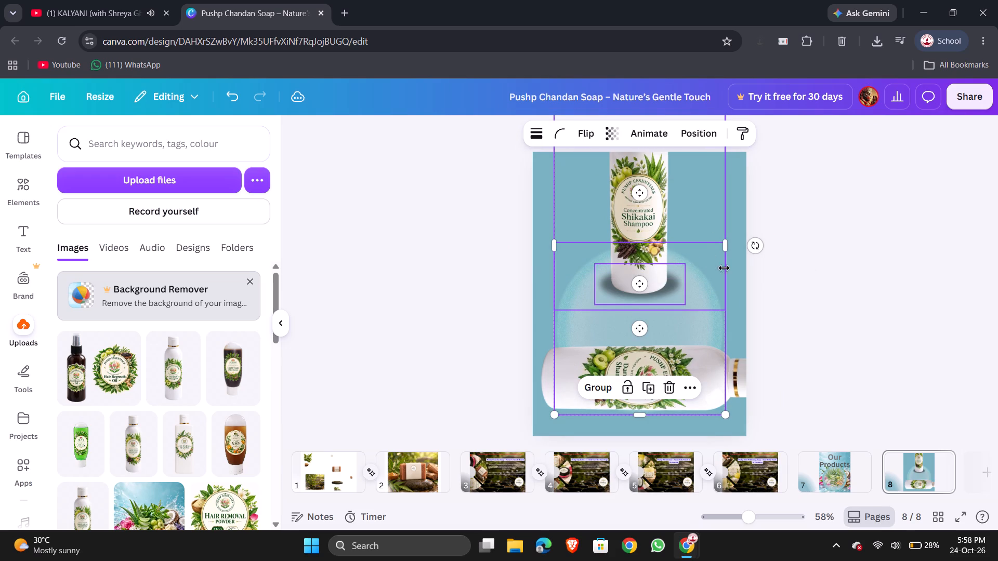
click(637, 281)
click(637, 281)
click(817, 279)
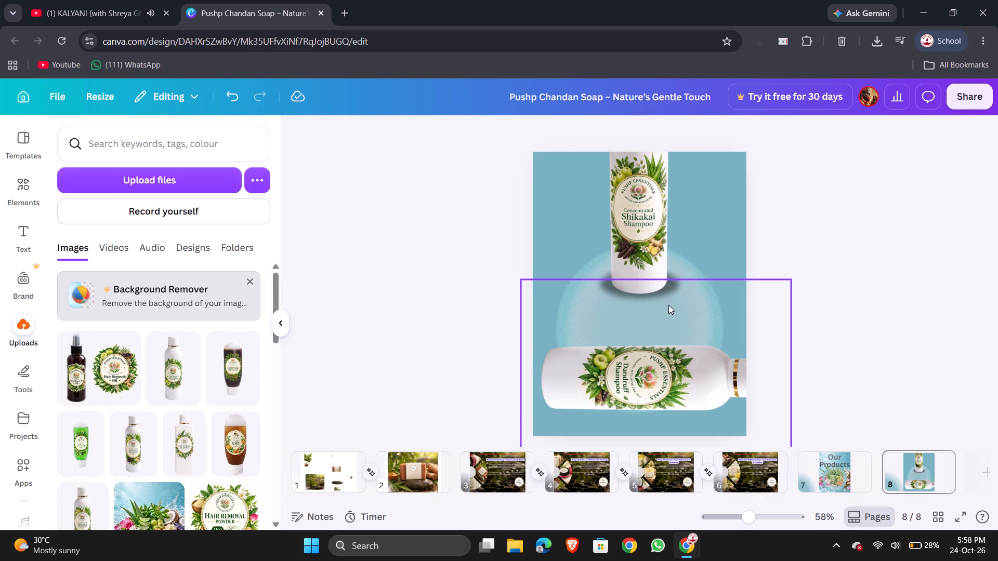
Duplicate the blurred ellipse shadow beneath the Shikakai bottle, selecting it from the layers list.
click(692, 346)
click(701, 256)
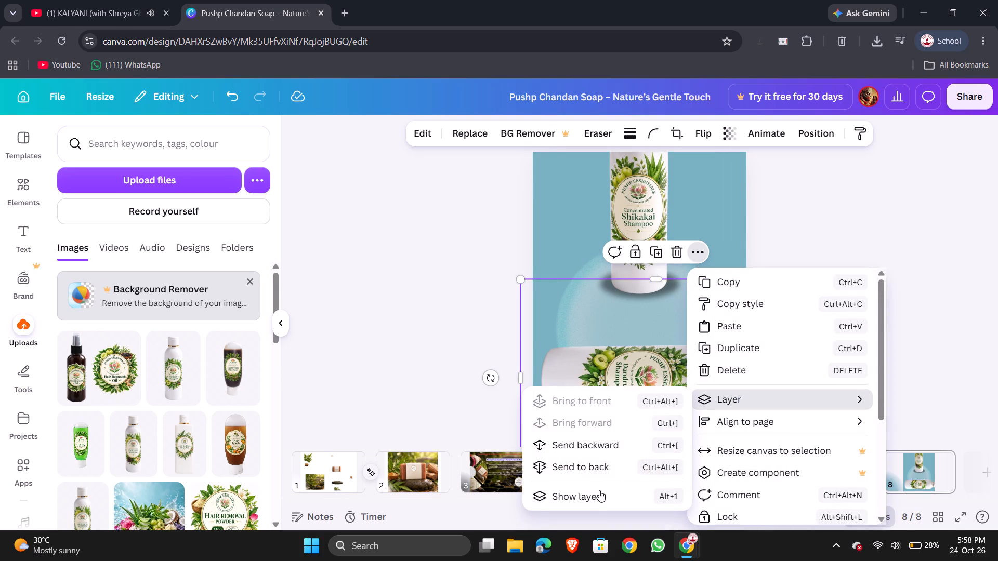
click(595, 499)
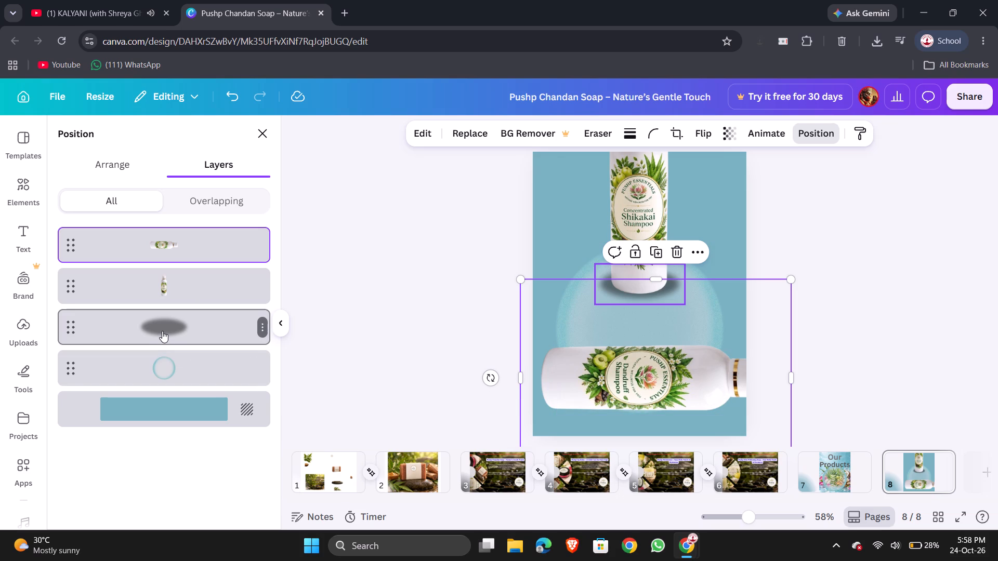
click(162, 331)
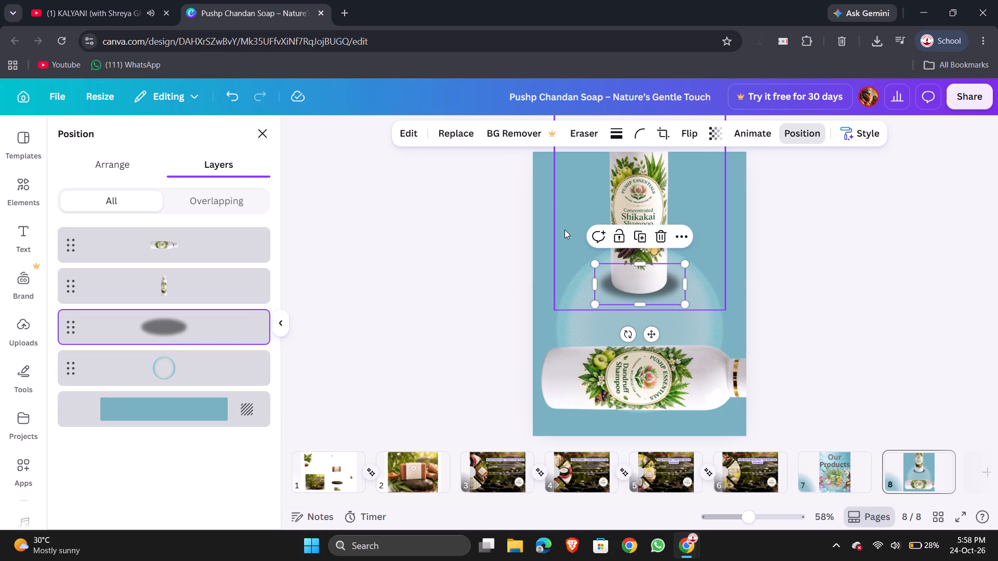
key(ctrl+c)
key(ctrl+v)
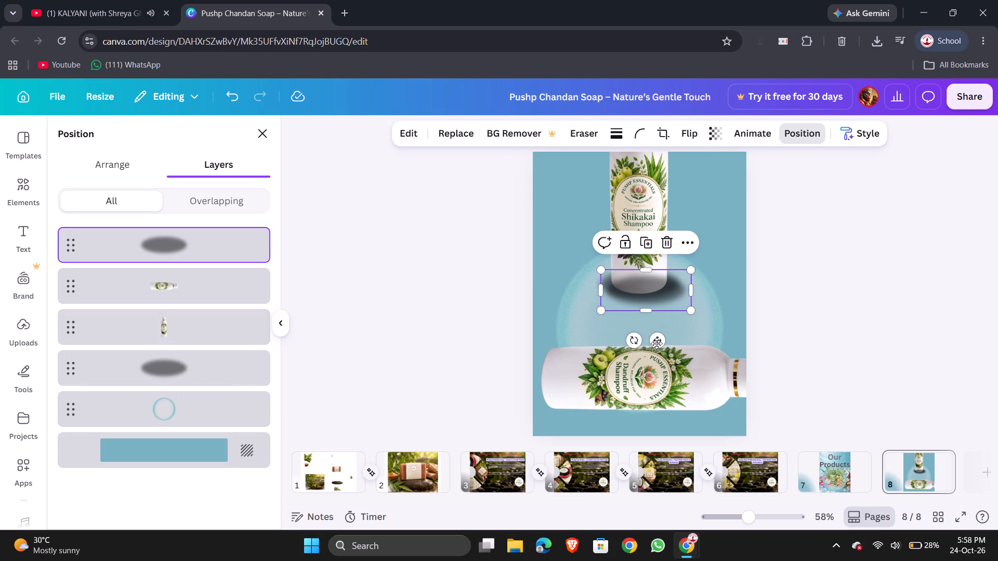
Rotate the copied ellipse shadow to 90° and move it down beside the Shikakai bottle's base, overlapping the Dandruff bottle's upper edge.
drag(633, 343, 585, 275)
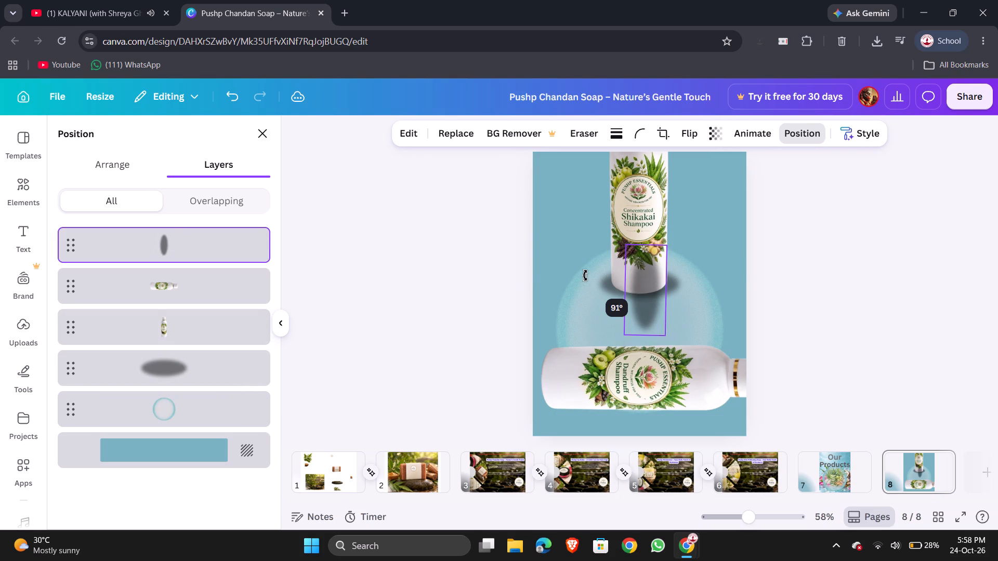
drag(585, 275, 589, 278)
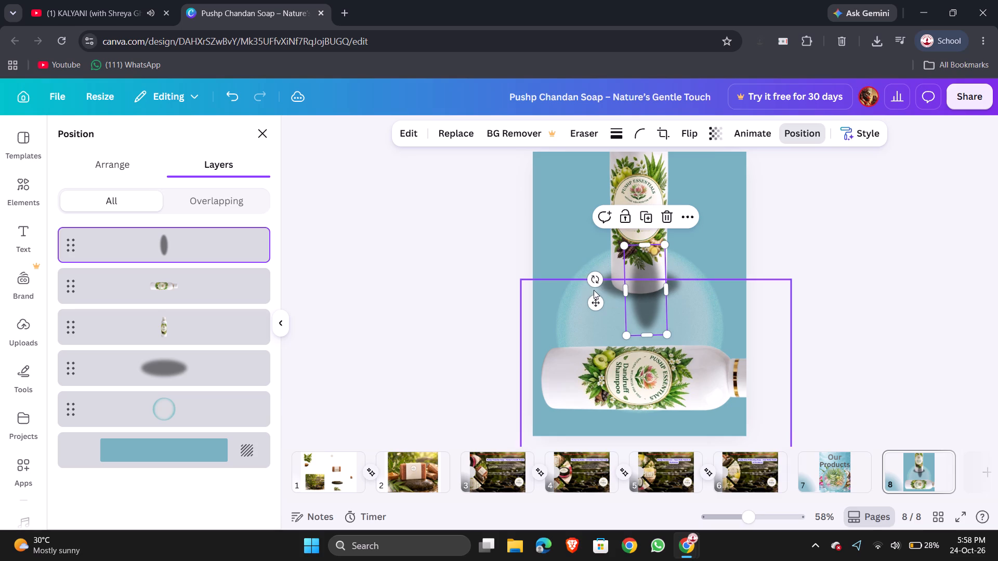
click(594, 278)
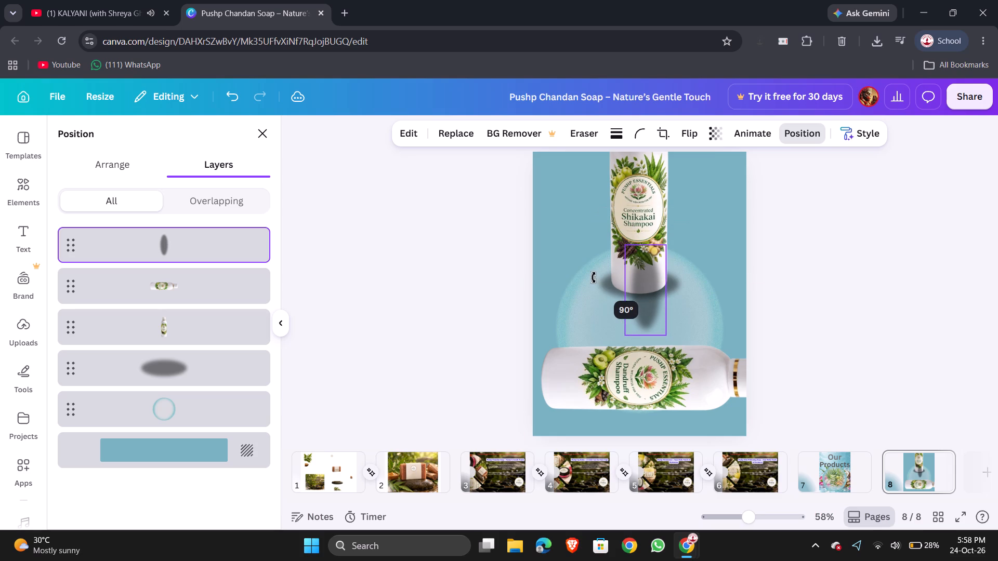
drag(640, 291, 687, 329)
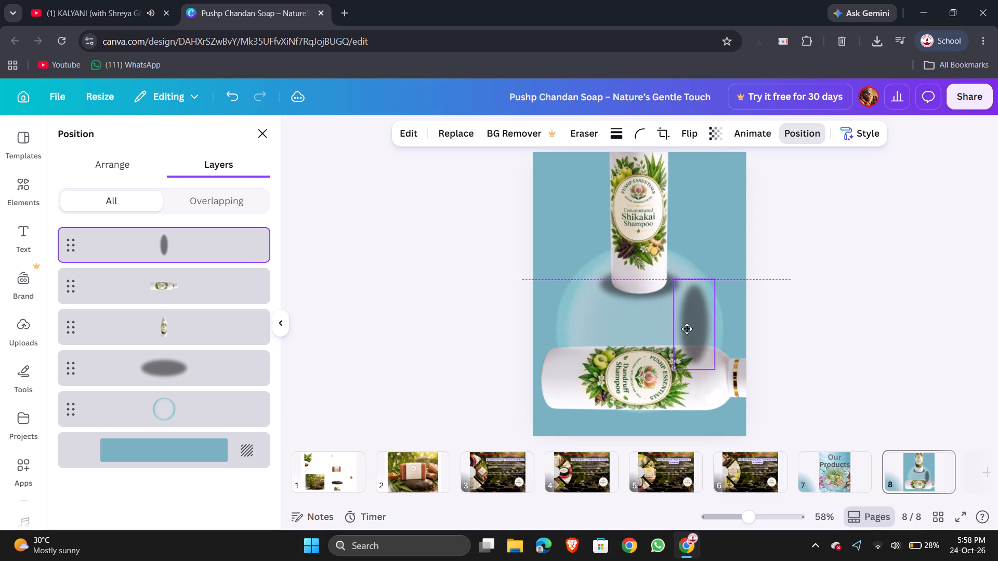
drag(687, 329, 686, 330)
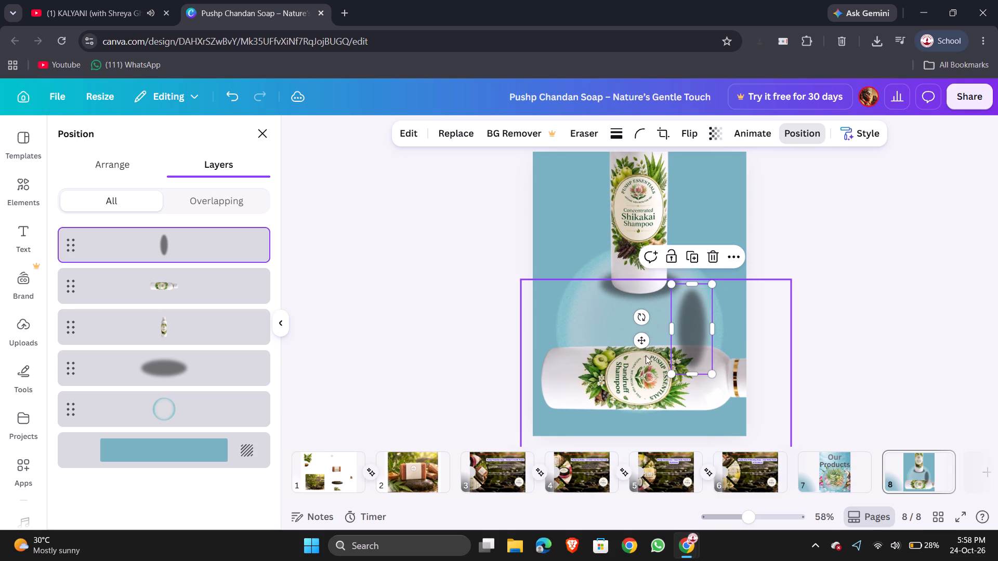
Reorder the layers so the Dandruff Shampoo bottle is on top, with the rotated ellipse shadow directly beneath it.
click(614, 371)
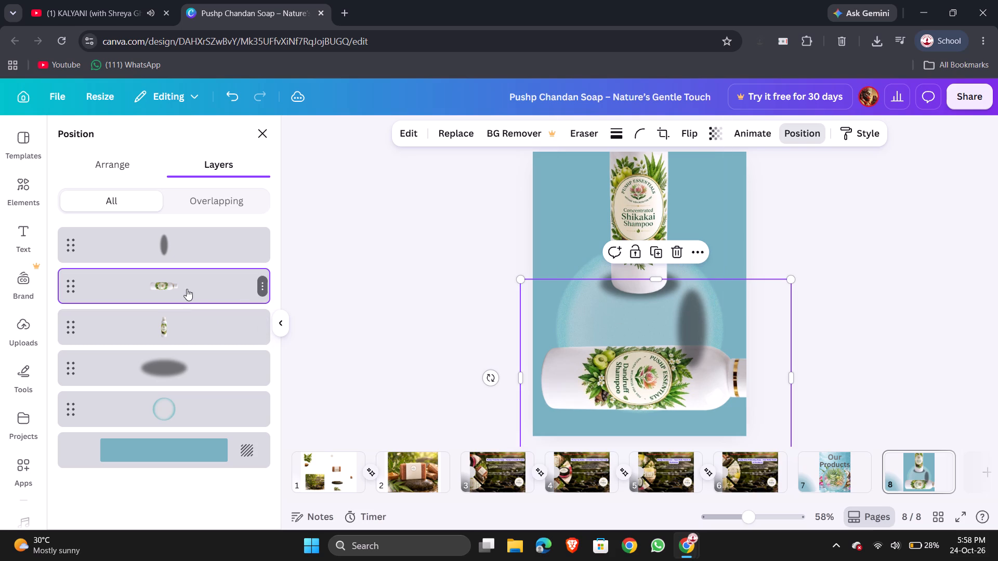
drag(187, 285, 196, 231)
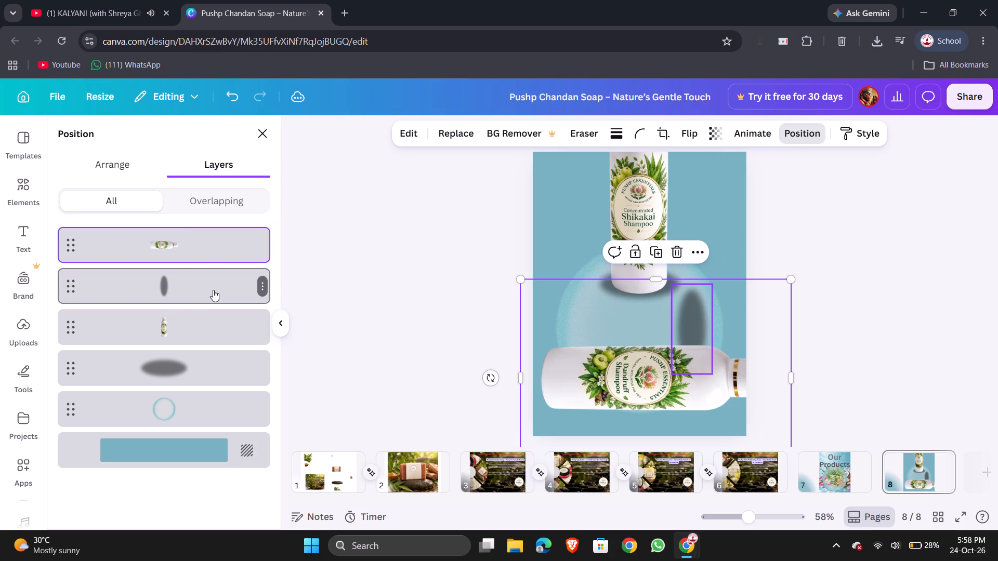
drag(203, 288, 201, 333)
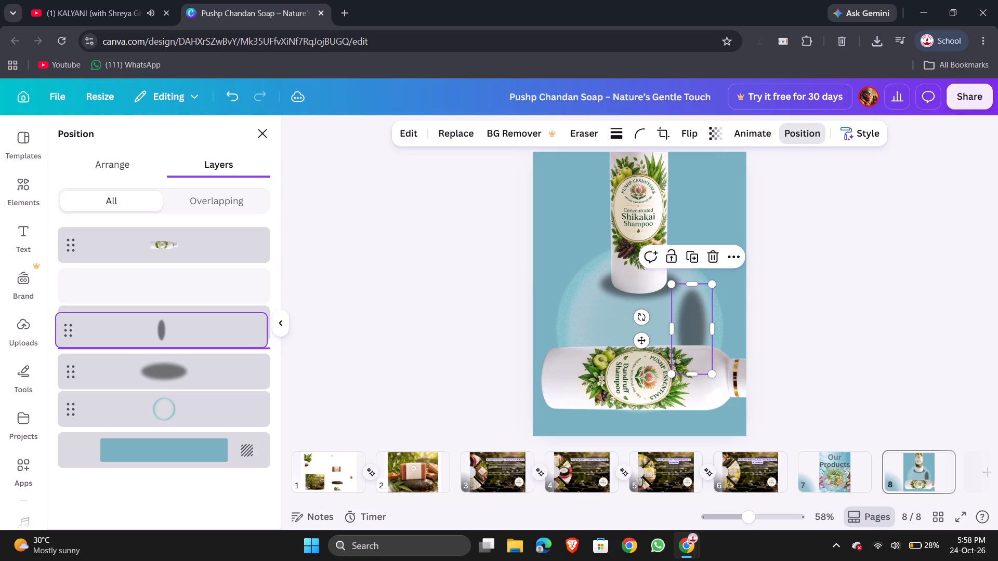
drag(201, 333, 202, 297)
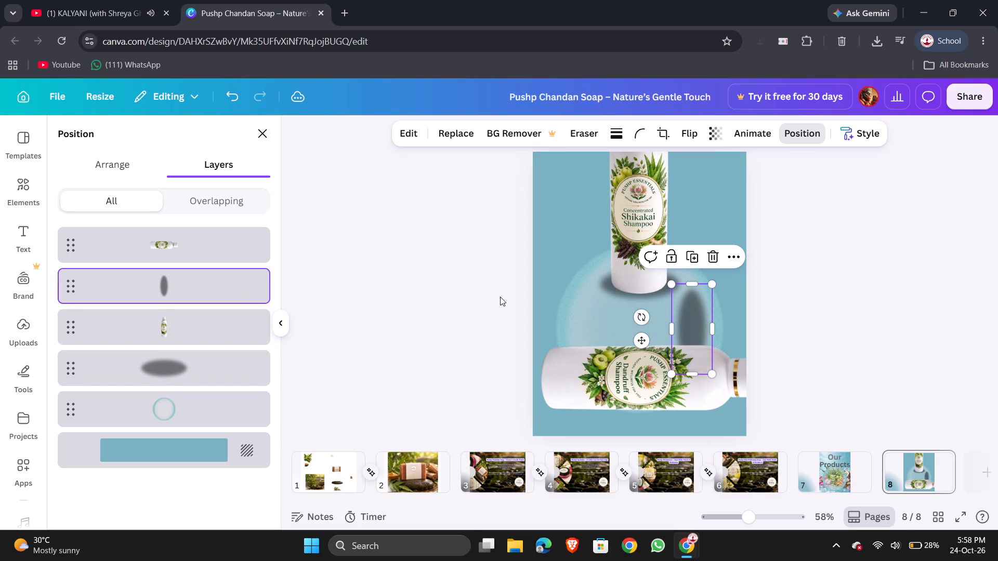
click(422, 291)
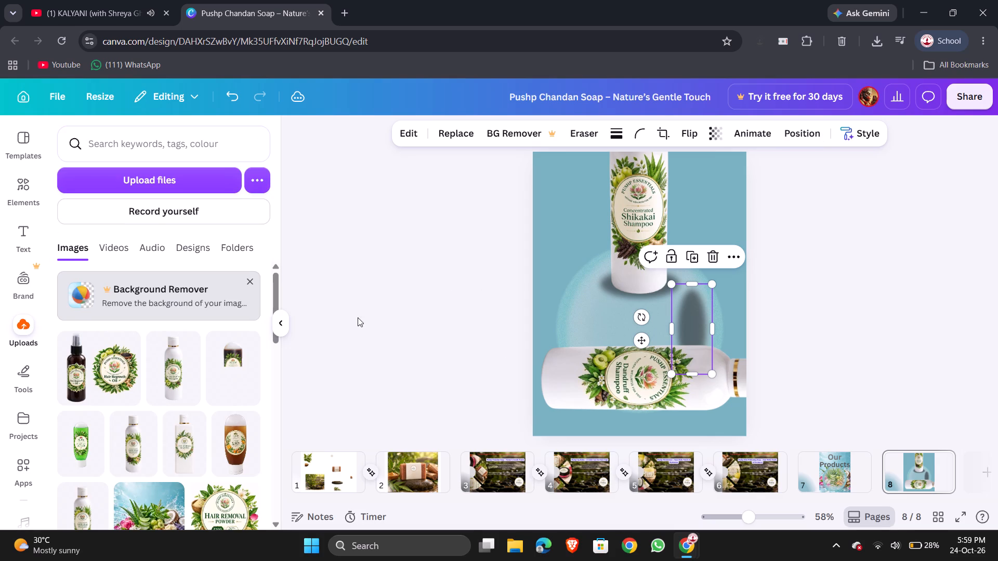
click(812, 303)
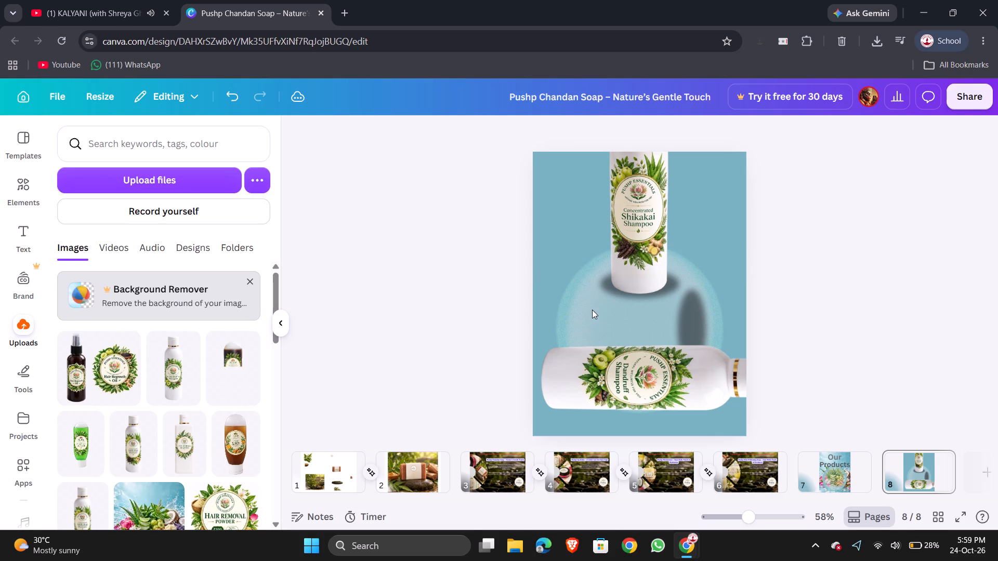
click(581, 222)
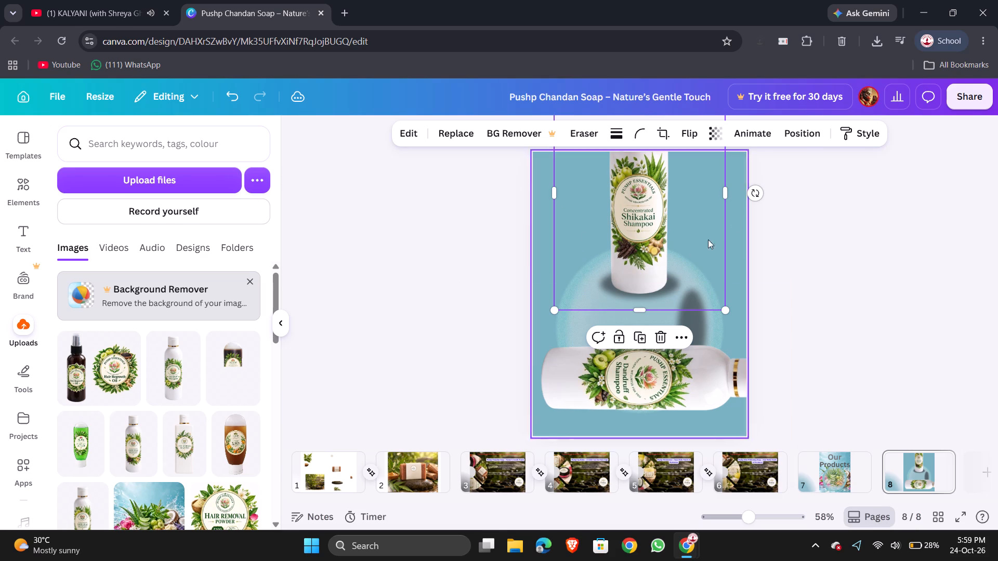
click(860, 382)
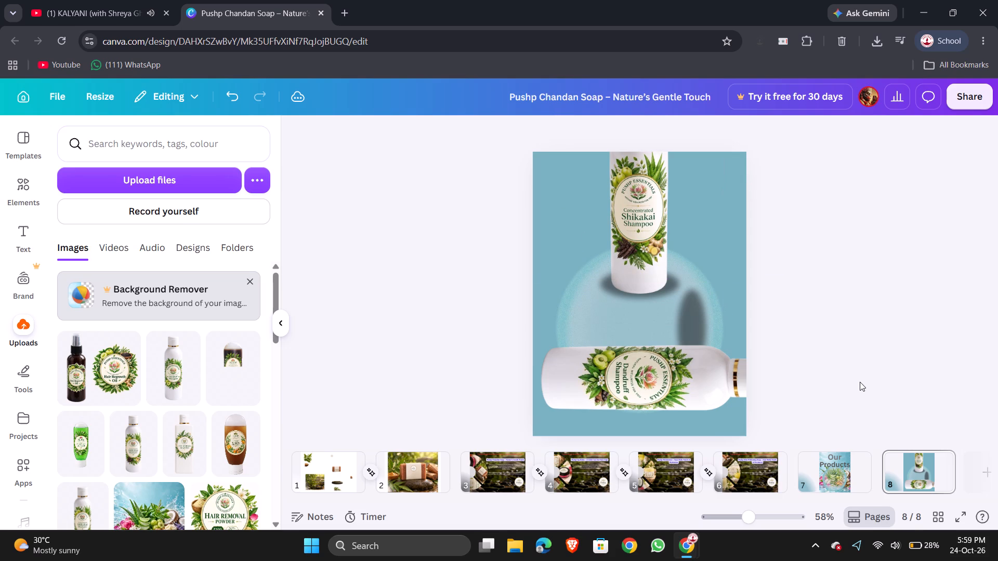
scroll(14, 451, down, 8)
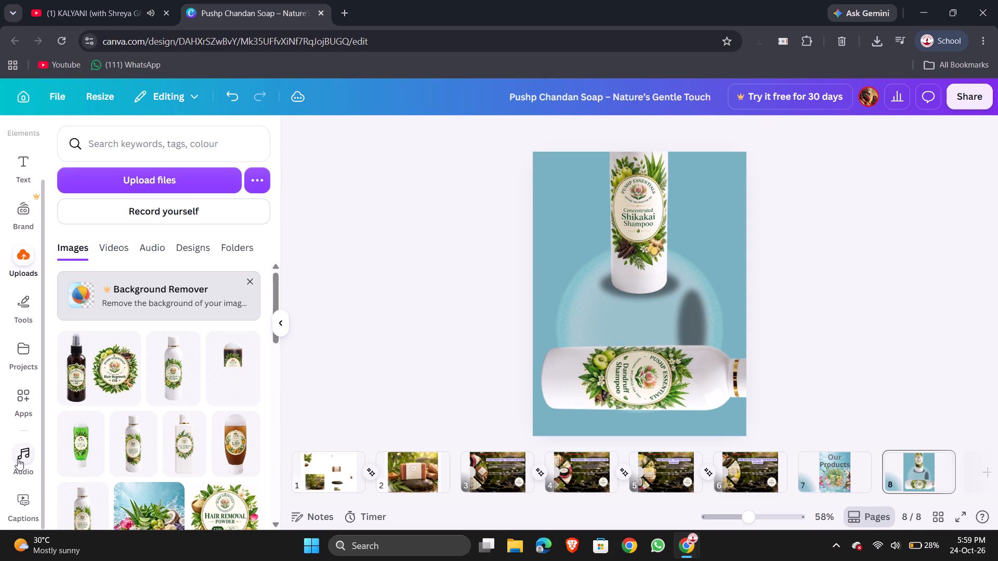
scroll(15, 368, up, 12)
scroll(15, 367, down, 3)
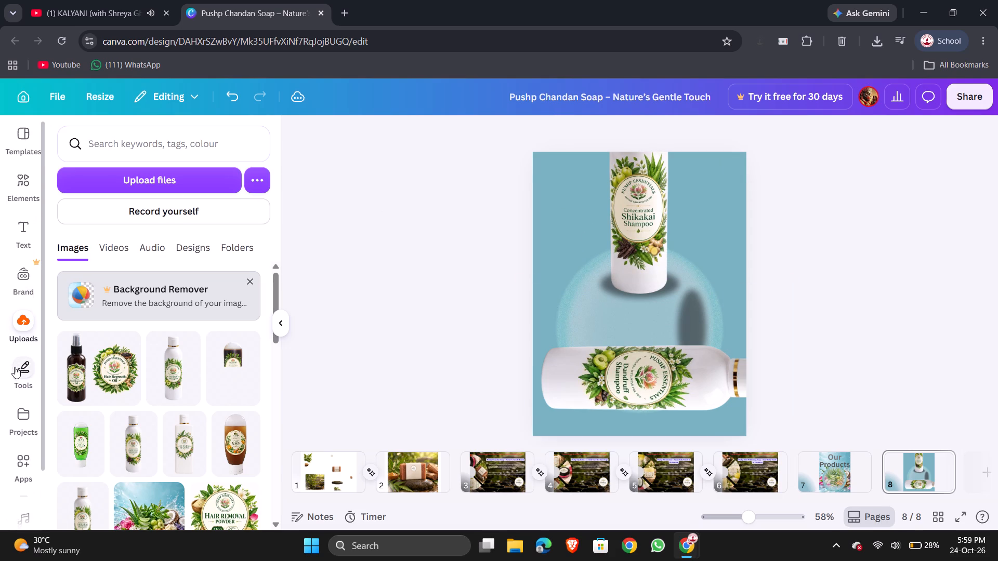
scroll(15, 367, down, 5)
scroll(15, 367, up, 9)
Show the page 8 layers list with the Dandruff Shampoo bottle selected.
click(652, 369)
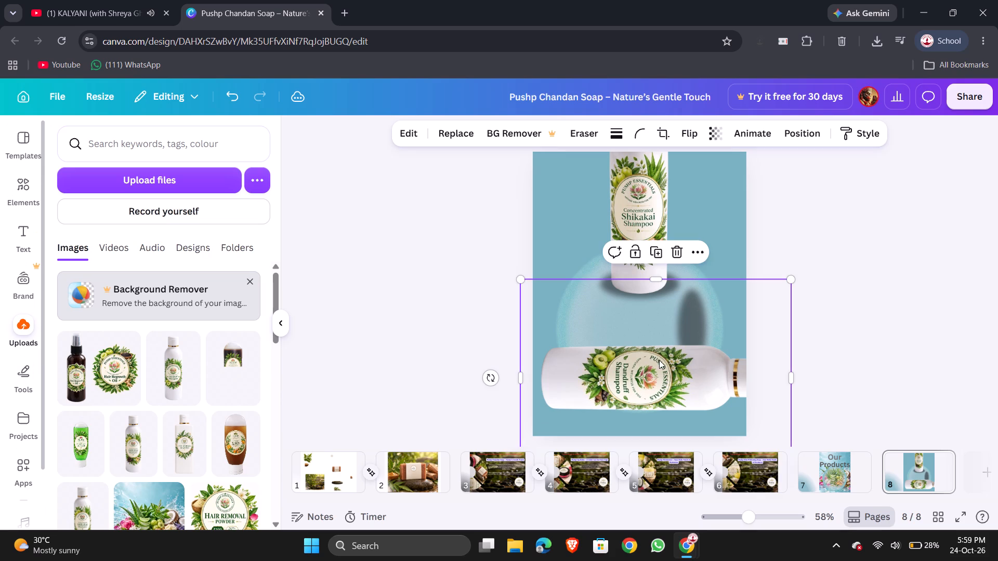
click(701, 249)
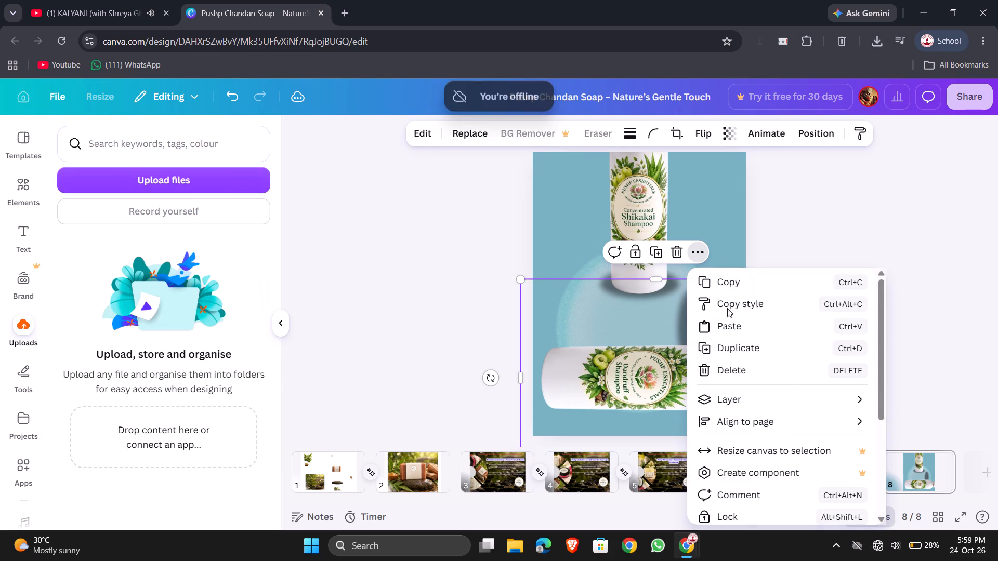
click(722, 402)
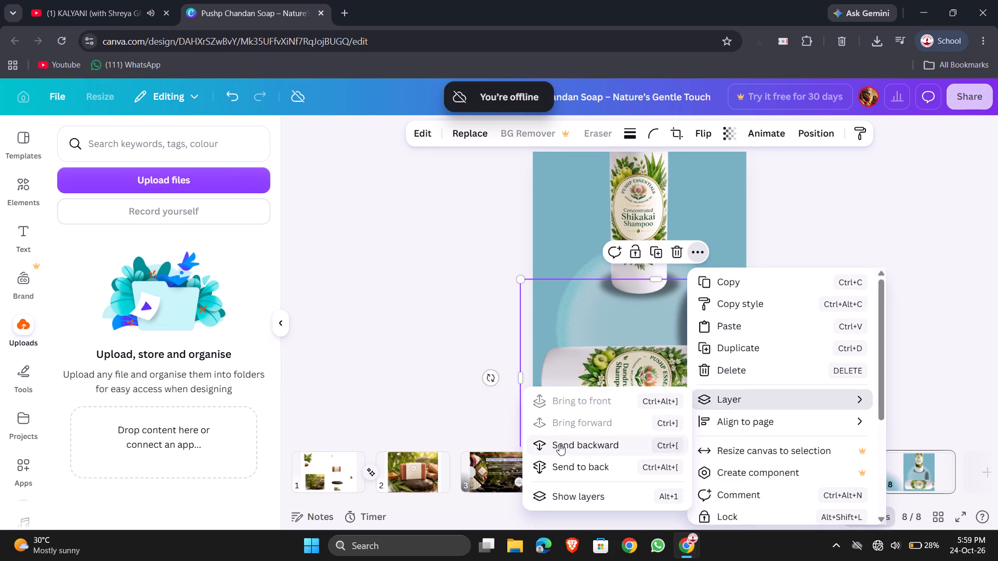
click(556, 491)
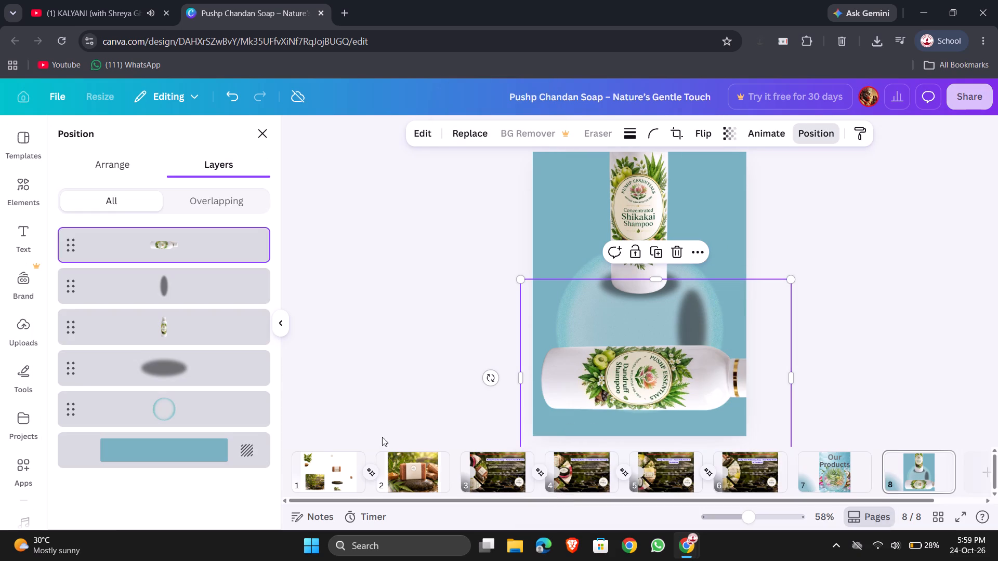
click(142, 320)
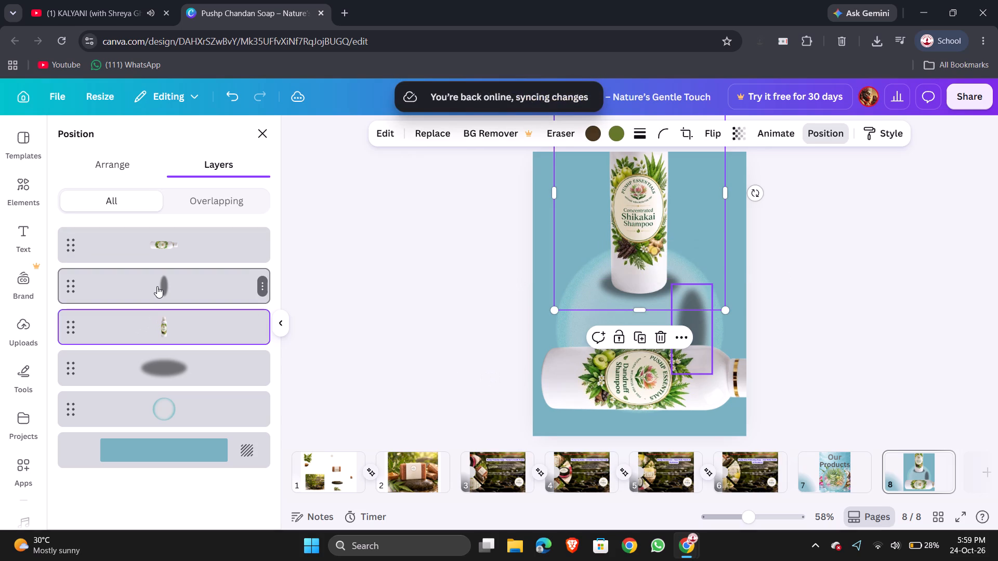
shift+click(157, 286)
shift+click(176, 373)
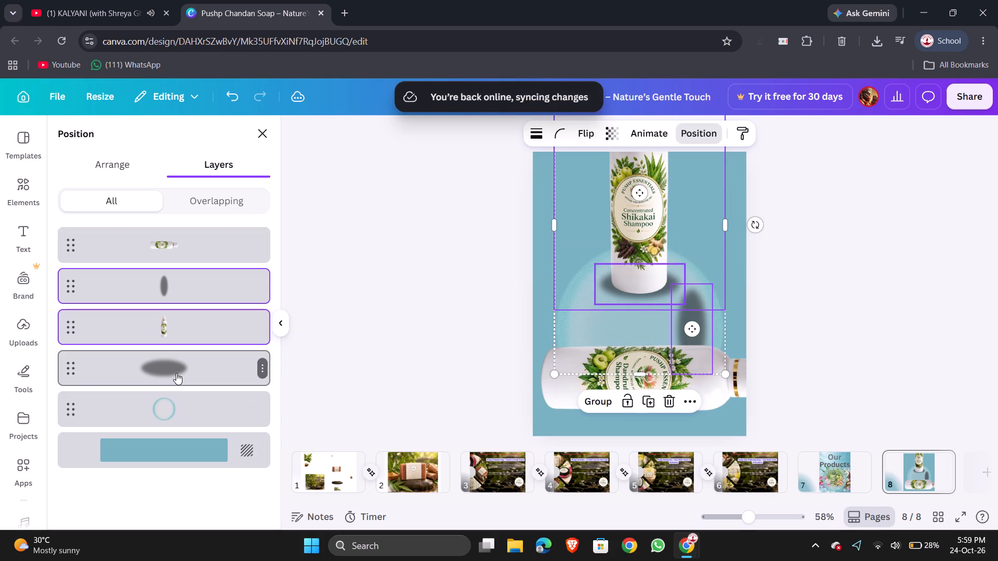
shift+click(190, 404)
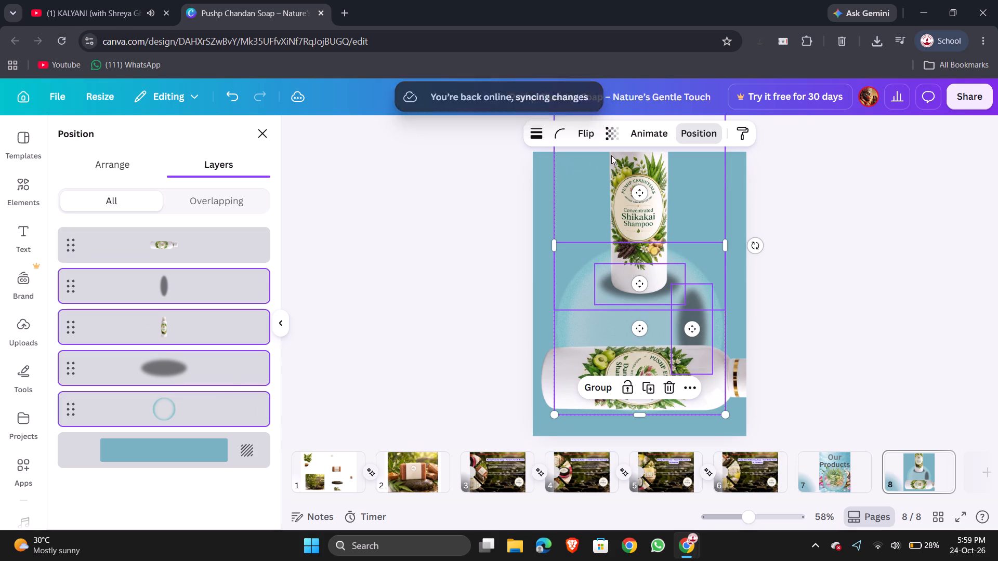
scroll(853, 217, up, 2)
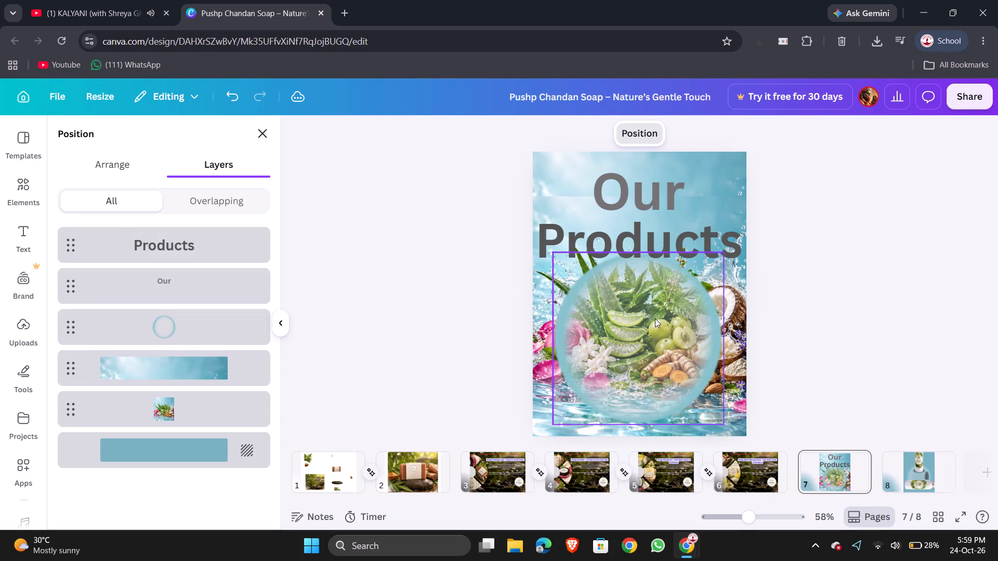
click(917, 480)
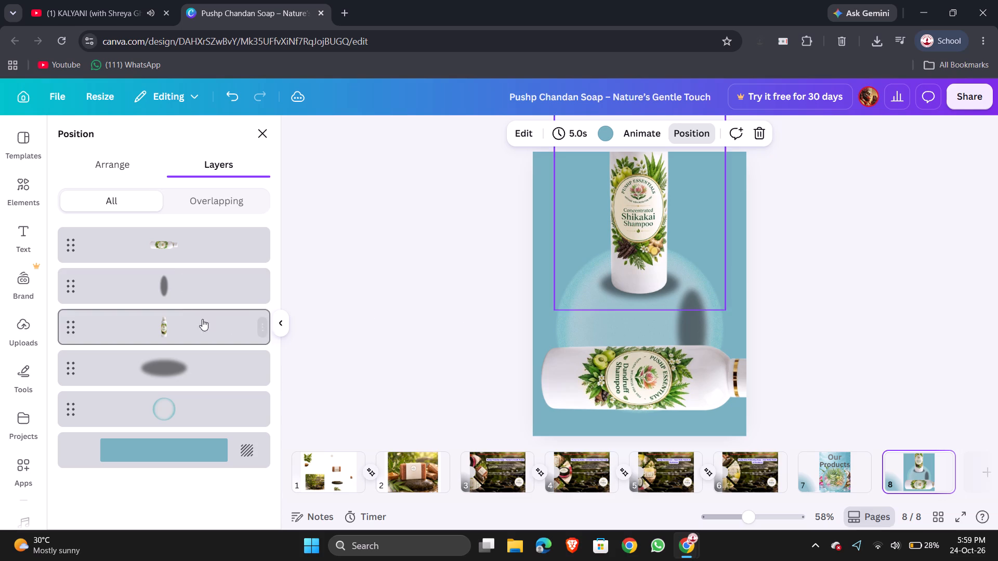
Group both shampoo bottles with their two ellipse shadows and shift the group slightly down and to the right.
click(172, 252)
shift+click(181, 295)
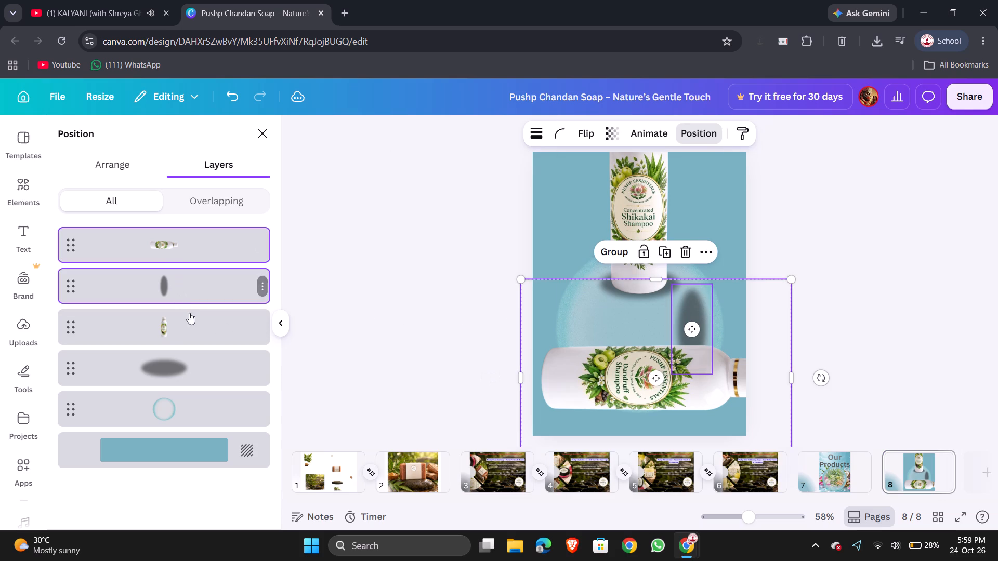
shift+click(194, 325)
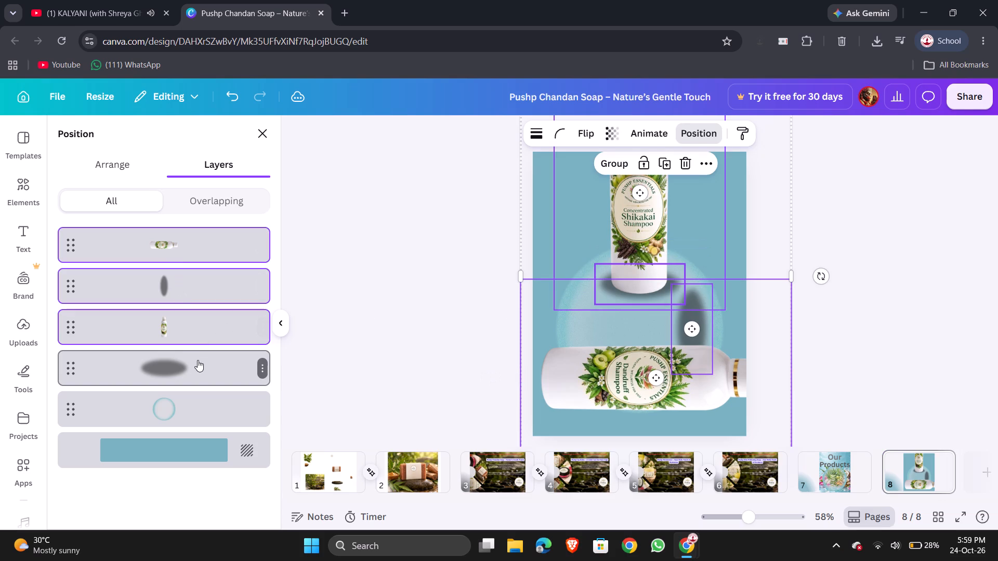
shift+click(198, 360)
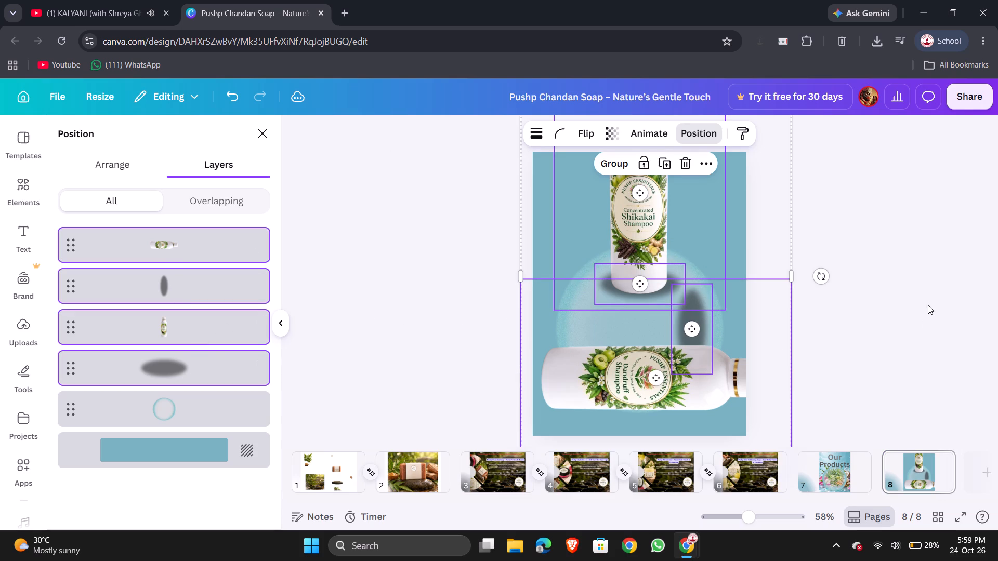
click(616, 164)
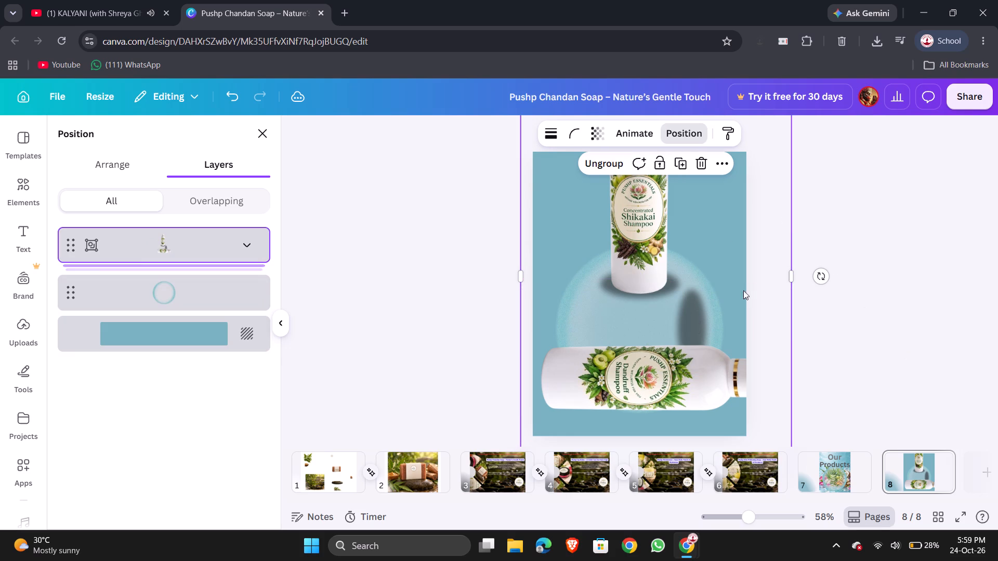
drag(668, 279, 673, 288)
Ungroup the Dandruff Shampoo bottle from the combined group, picking it from the group's expanded layers.
click(247, 244)
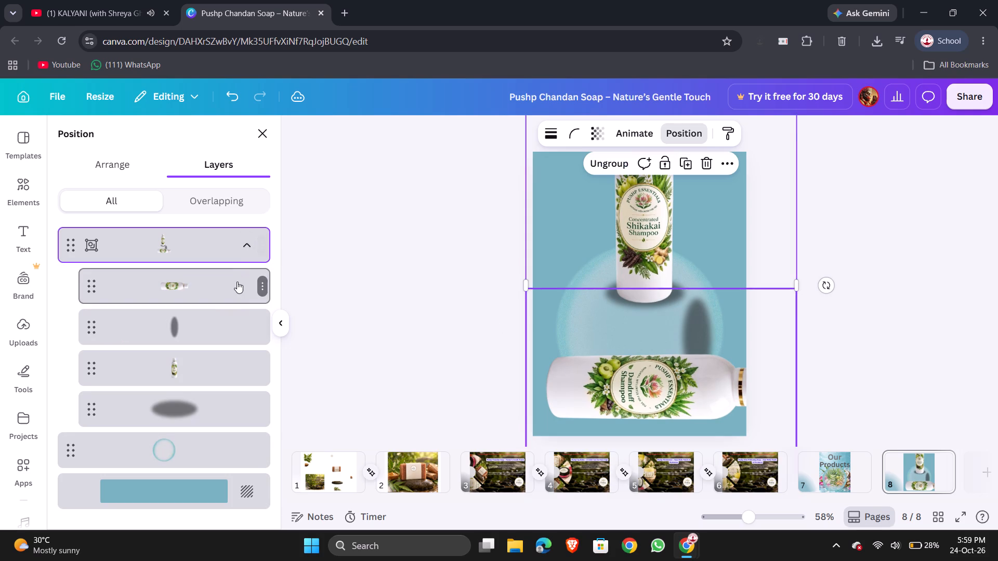
click(262, 286)
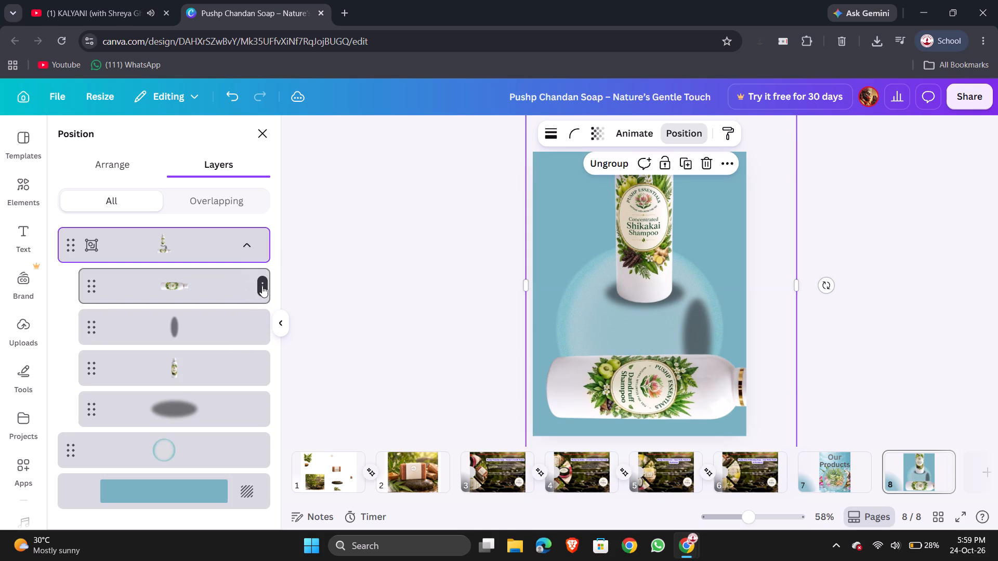
scroll(326, 424, down, 2)
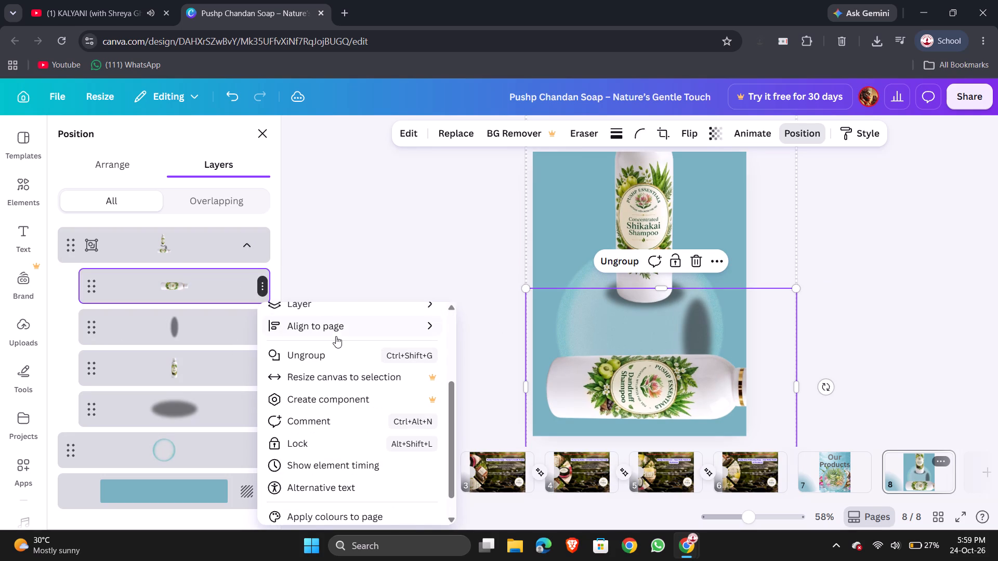
click(336, 353)
click(336, 252)
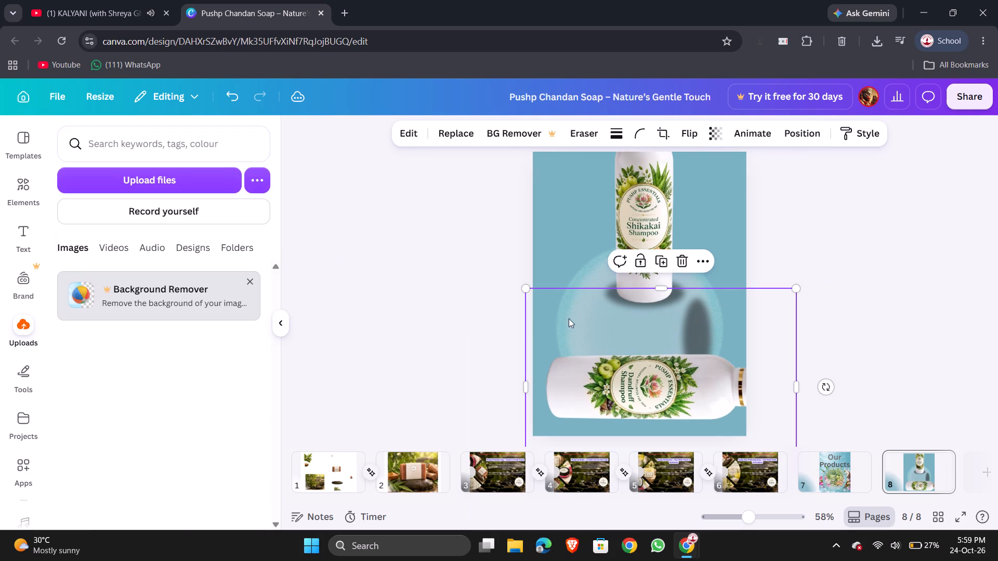
Move the Dandruff Shampoo bottle to the page's right edge, with its base against the rotated ellipse shadow and its cap off the page.
drag(645, 384, 777, 336)
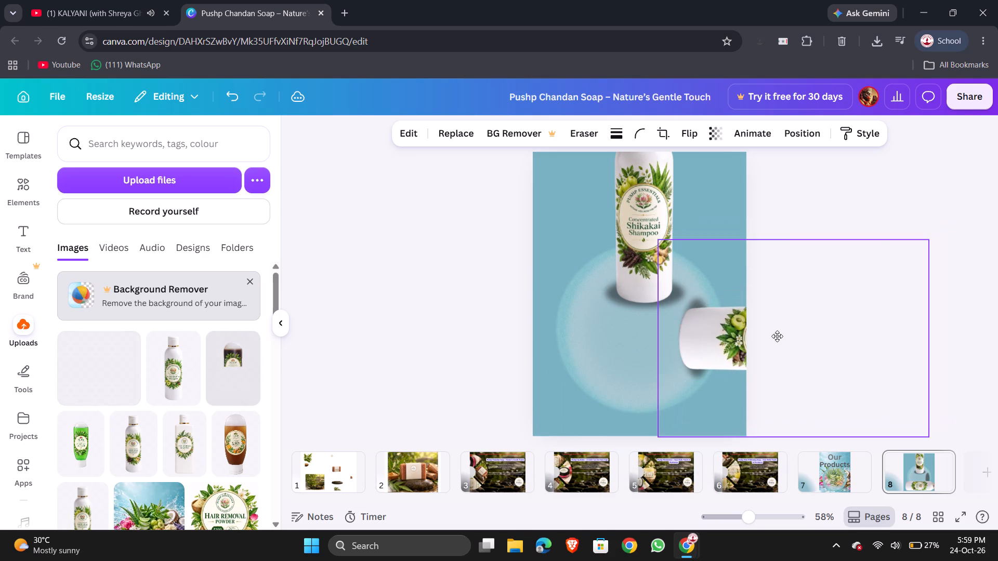
drag(777, 336, 784, 340)
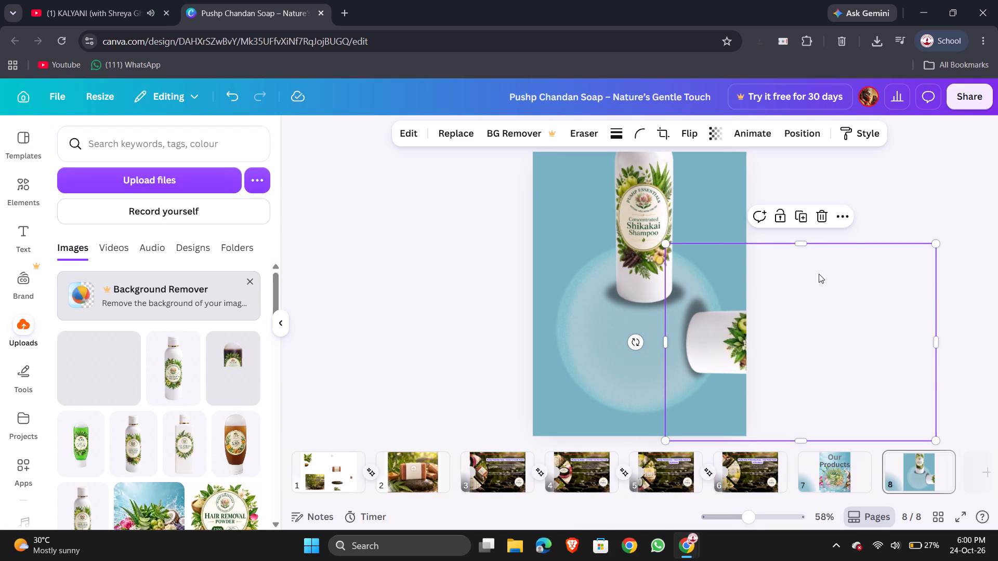
click(887, 190)
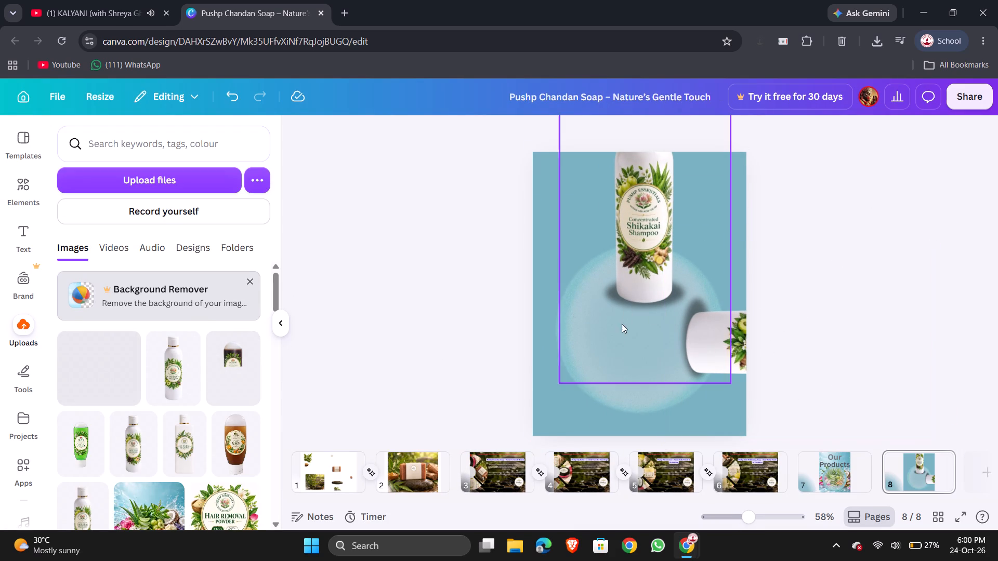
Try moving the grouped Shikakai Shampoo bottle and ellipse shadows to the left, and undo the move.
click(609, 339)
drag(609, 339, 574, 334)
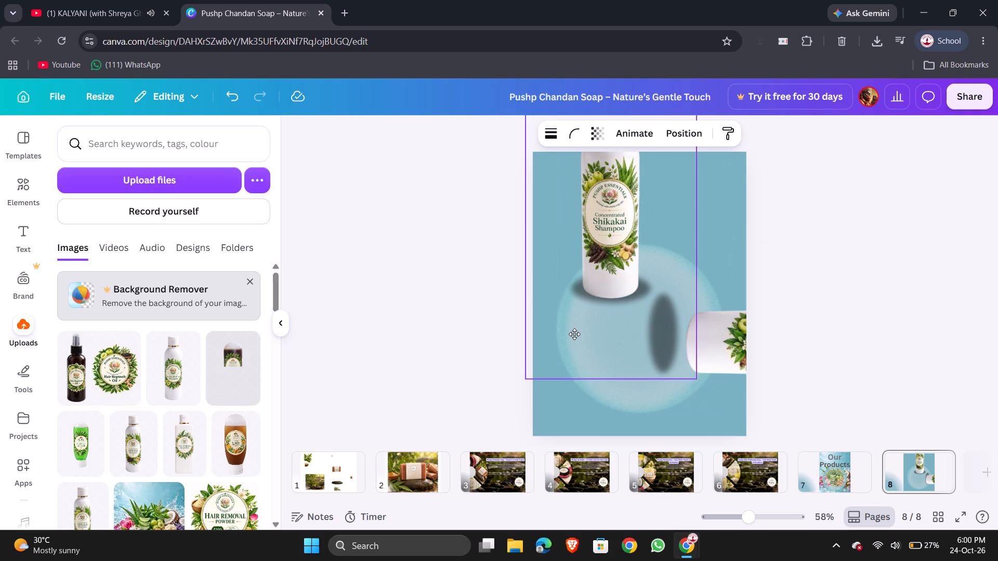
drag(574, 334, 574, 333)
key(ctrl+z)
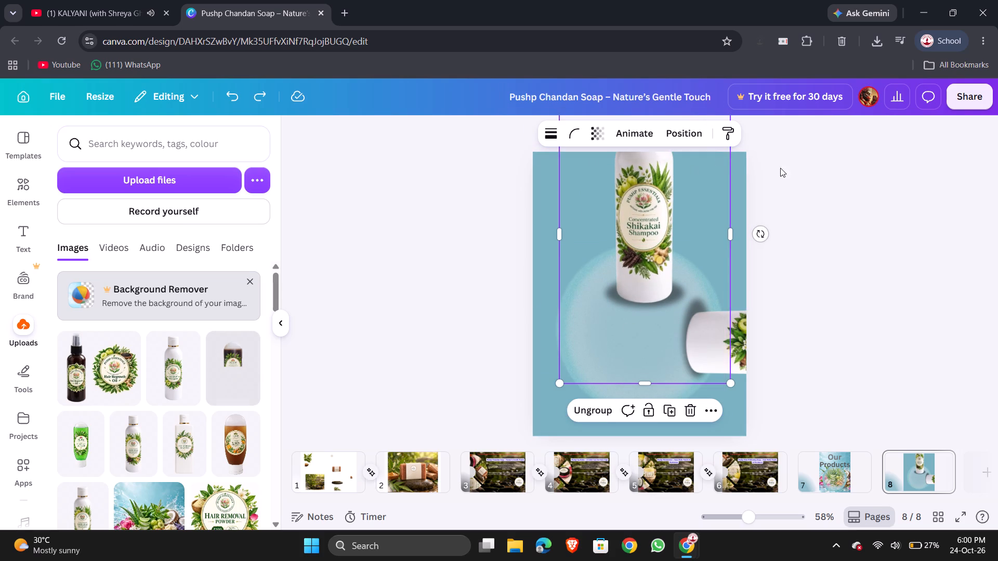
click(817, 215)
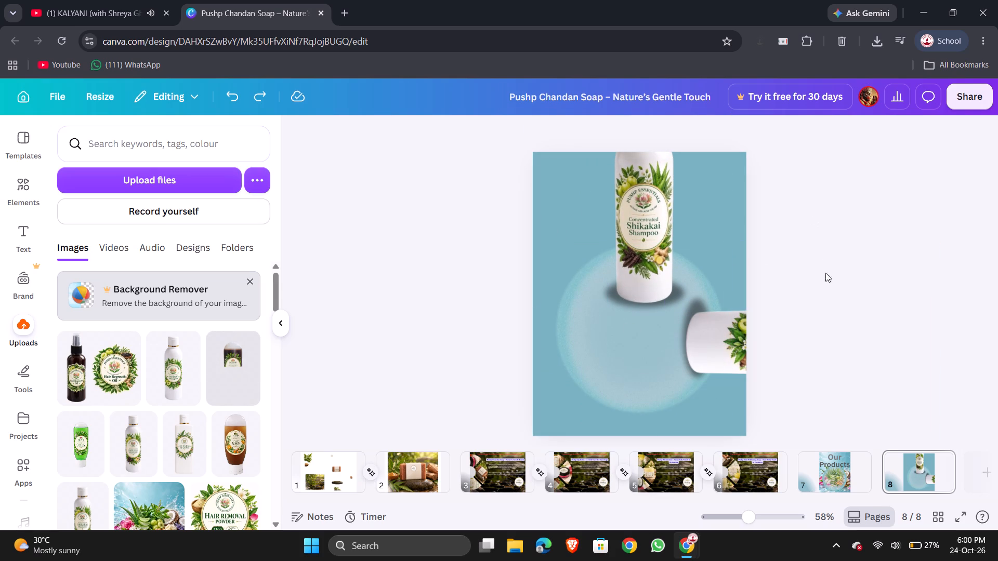
Nudge the Dandruff Shampoo bottle slightly up and to the right against its rotated ellipse shadow.
click(678, 298)
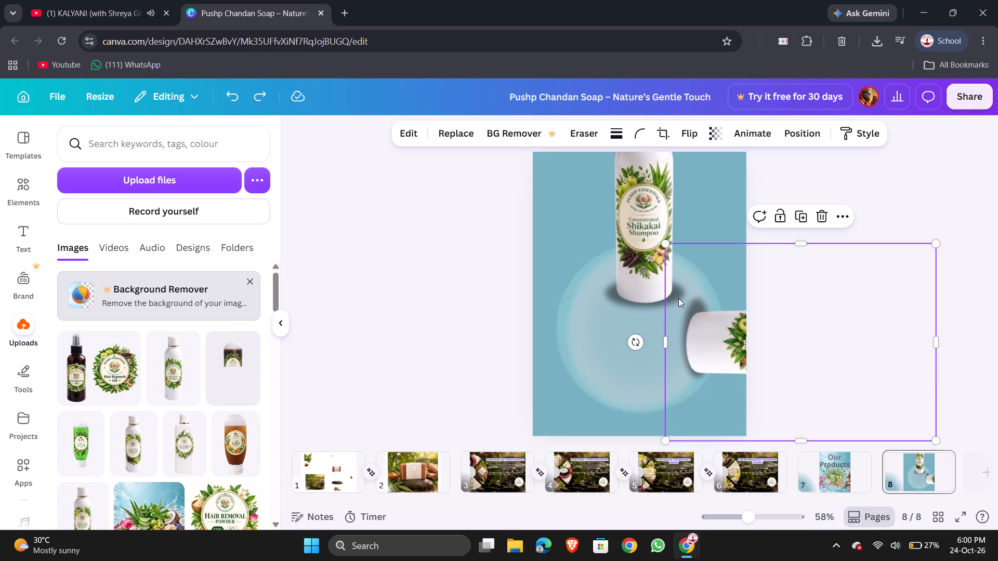
drag(700, 312, 704, 306)
Select the grouped Shikakai Shampoo bottle and ellipse shadows on page 8 and show its layers.
click(609, 268)
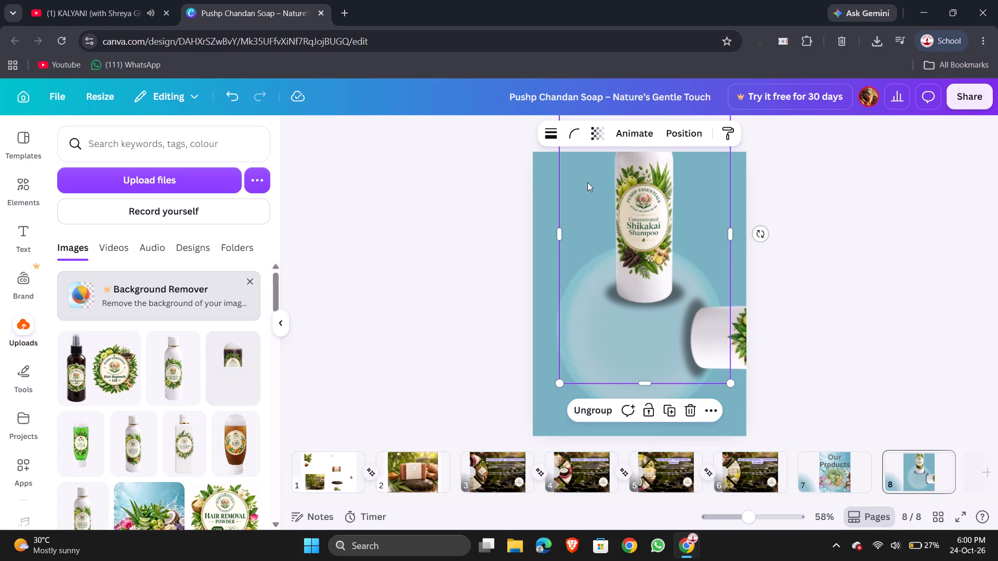
scroll(841, 300, up, 4)
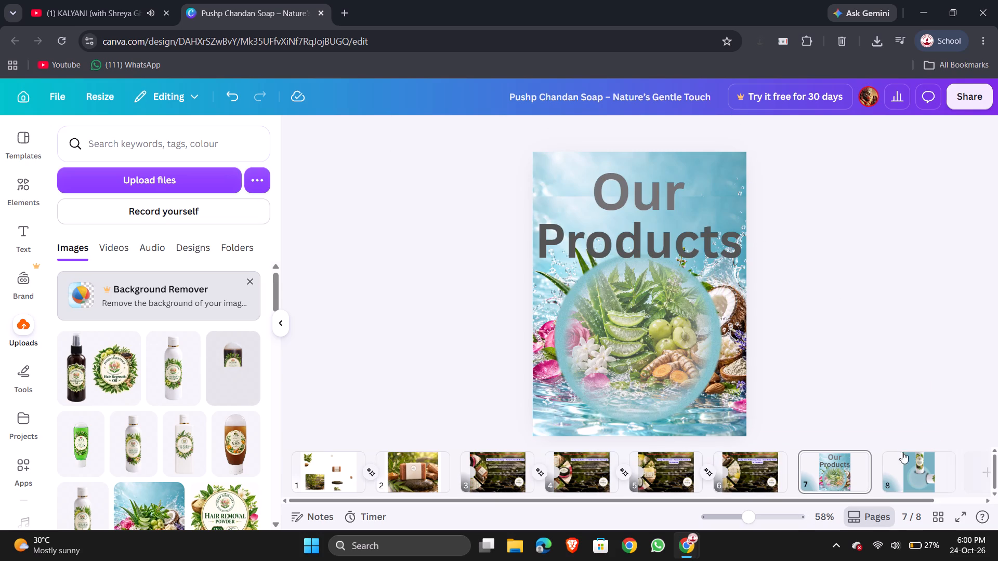
click(913, 456)
click(644, 256)
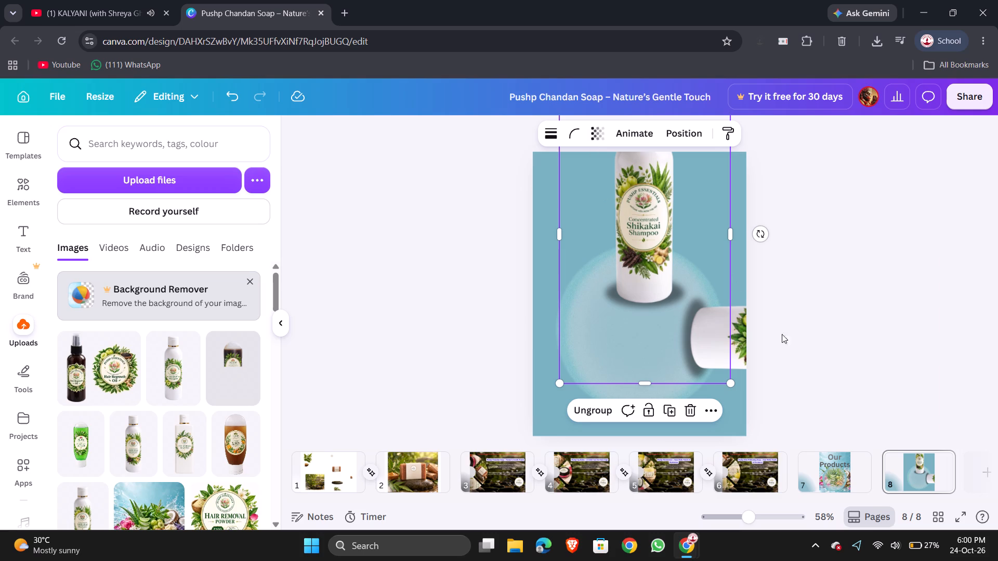
click(713, 405)
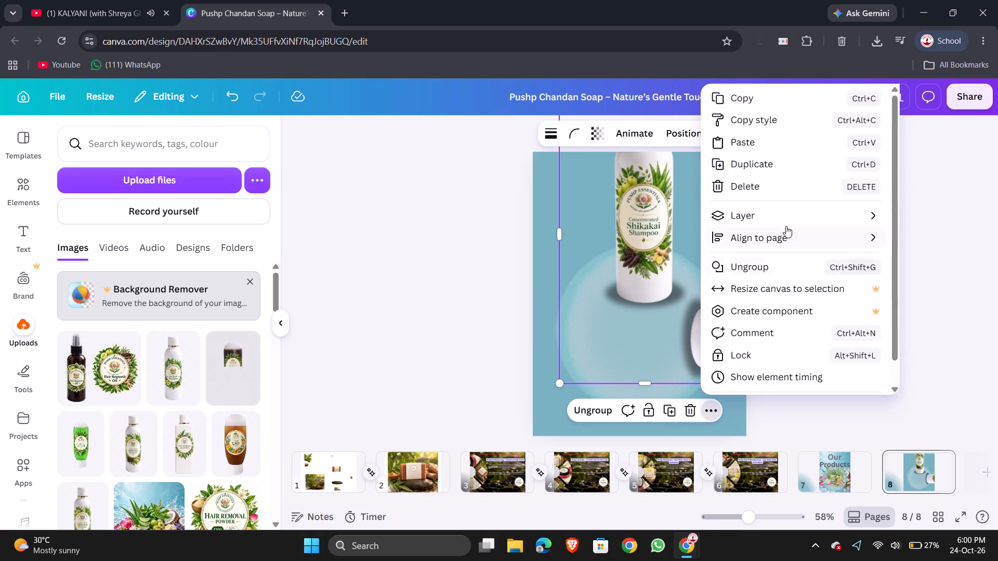
click(599, 318)
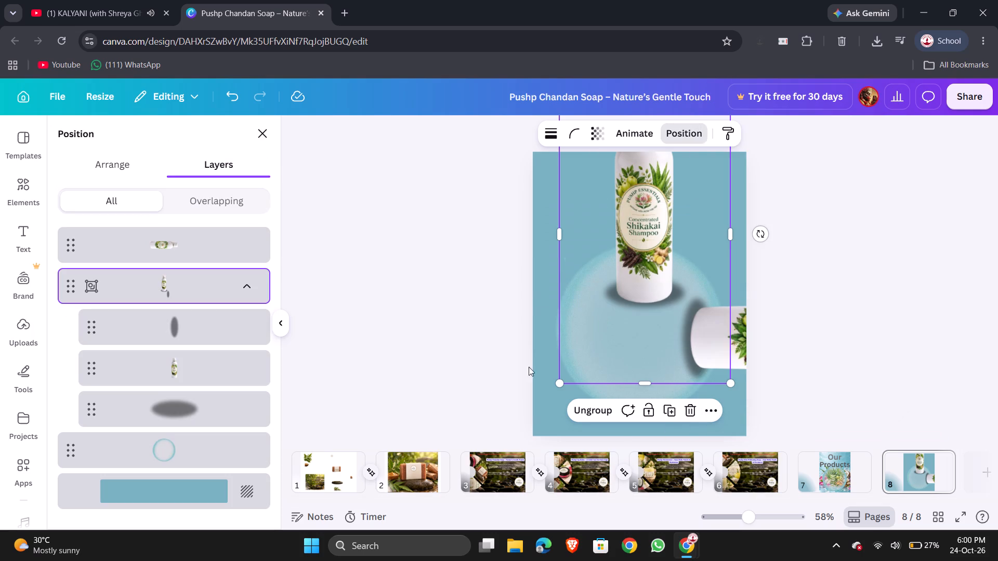
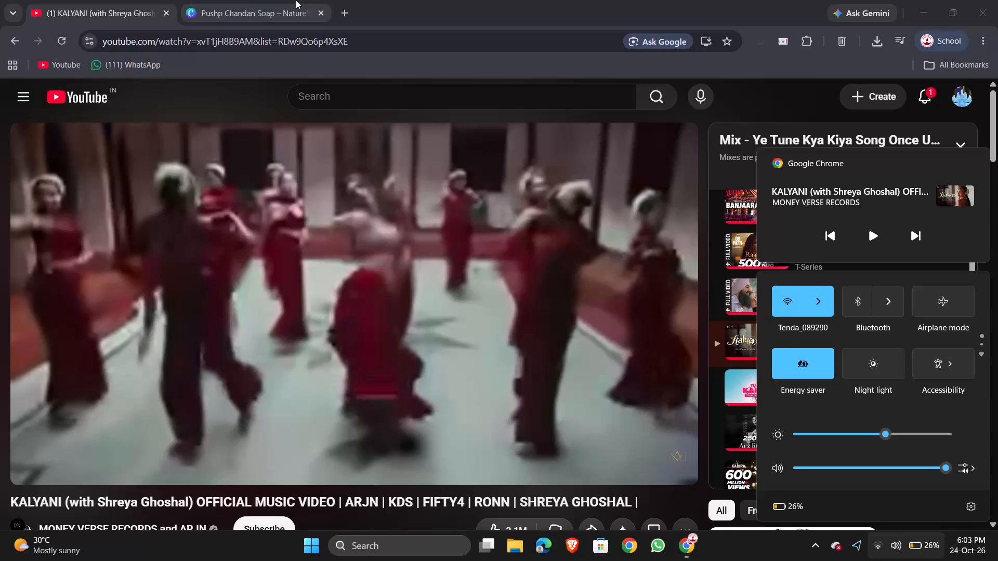
Switch to the Canva design and move the Shikakai Shampoo bottle on page 8 up and slightly right, clear of its ellipse shadow.
click(296, 0)
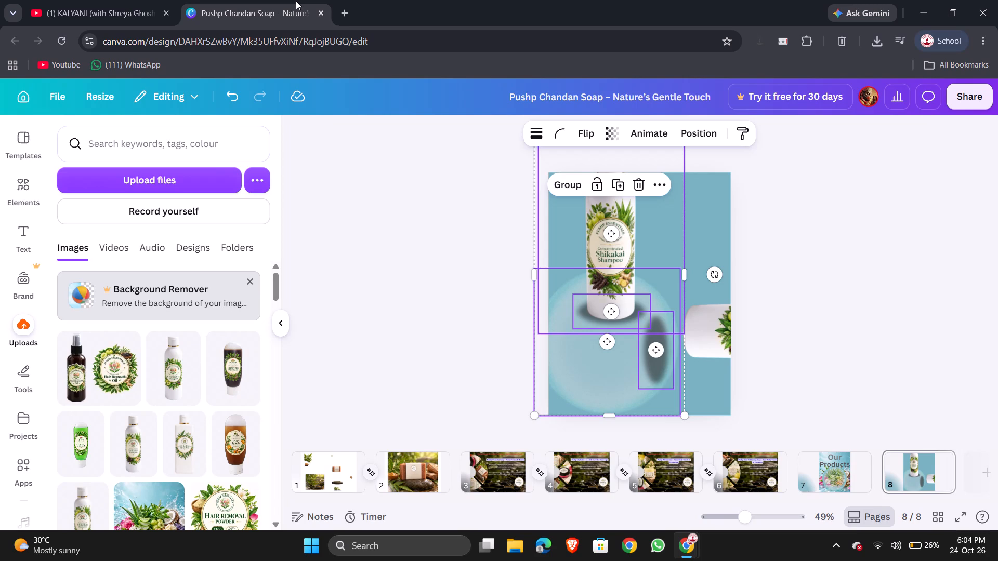
click(699, 335)
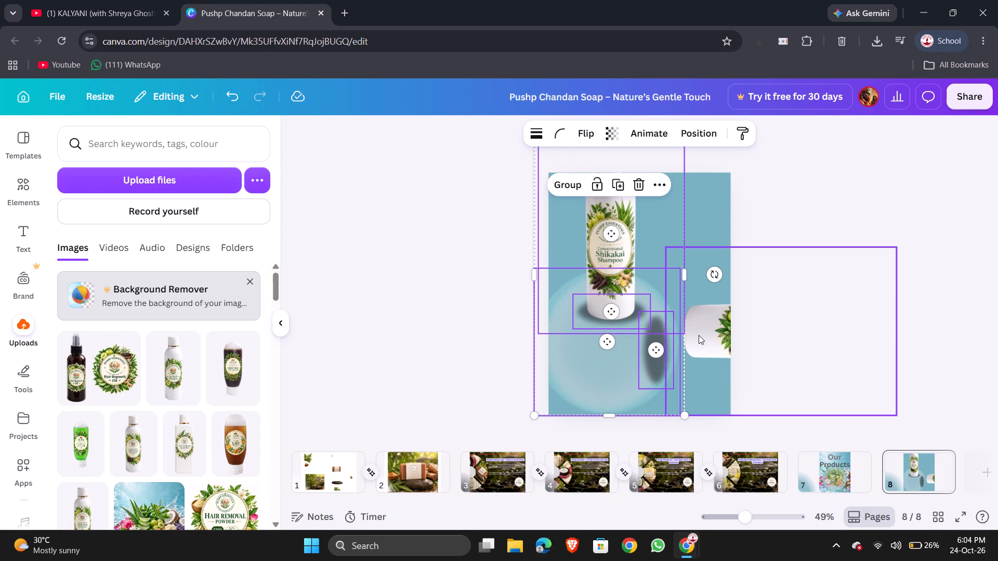
click(619, 299)
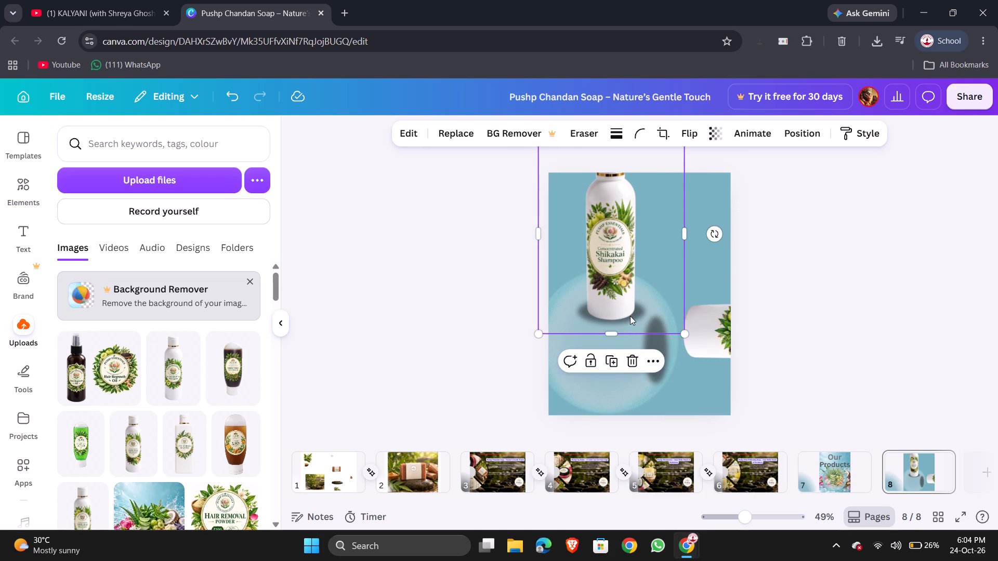
click(857, 307)
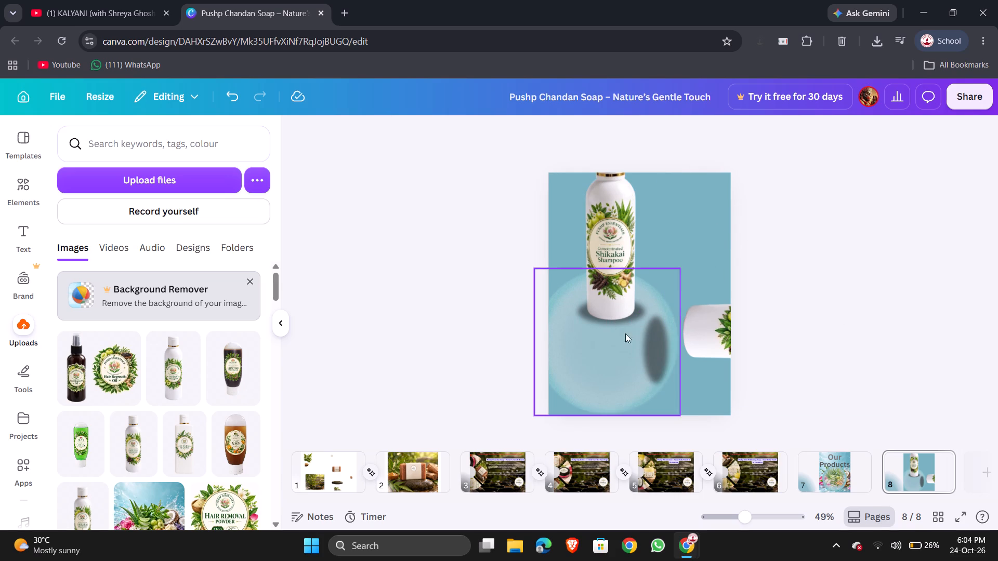
click(610, 266)
drag(610, 266, 610, 265)
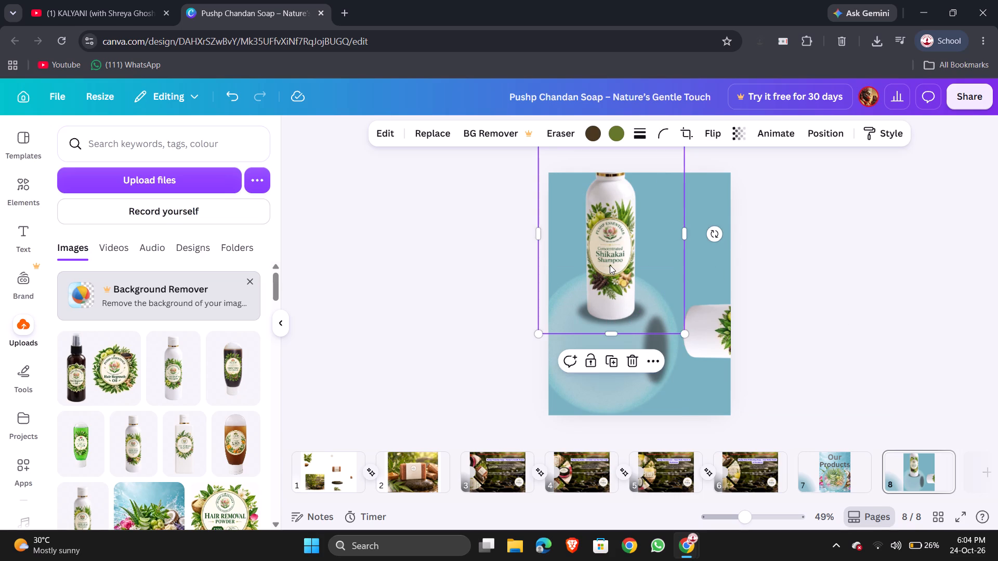
drag(610, 265, 626, 198)
Nudge the horizontal ellipse shadow left and up toward the top rim of the pale circle.
click(610, 308)
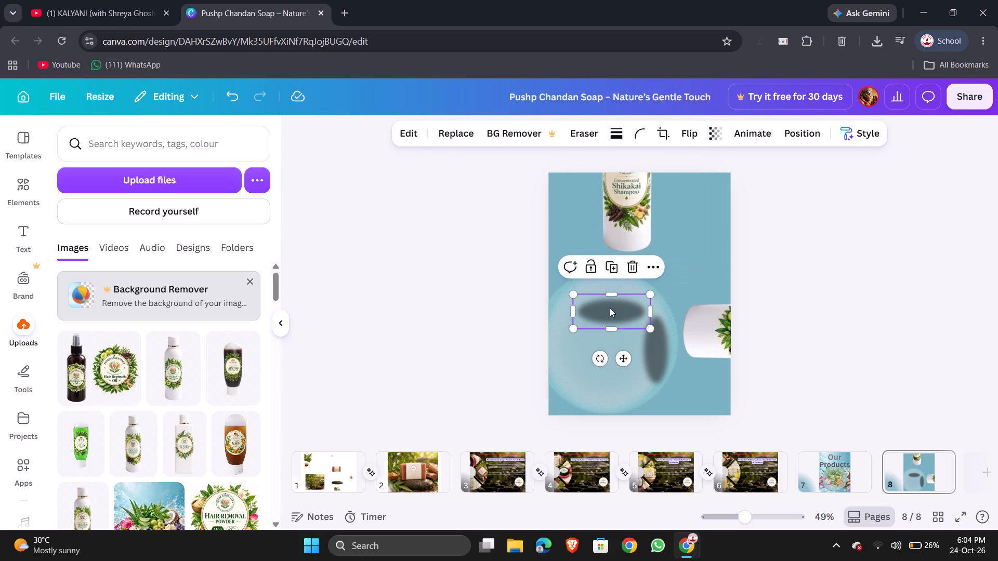
key(Left)
key(Up)
key(Up)
key(Left)
key(Left)
key(Left)
key(Left)
key(Left)
key(Left)
key(Left)
key(Left)
key(Left)
key(Left)
key(Left)
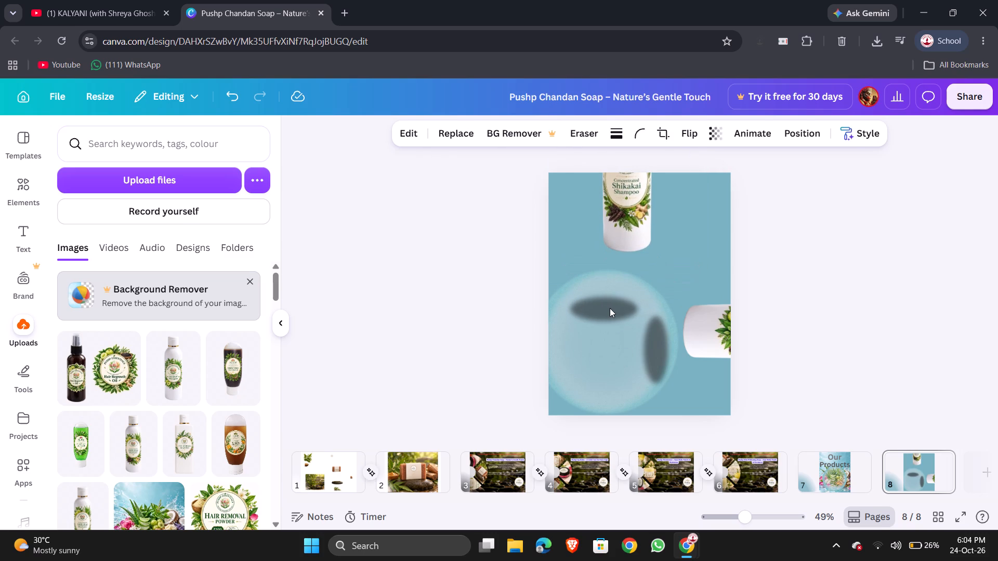
key(Up)
key(Up)
key(Up)
key(Up)
key(Up)
Nudge the horizontal ellipse shadow back to the right and slightly up, centring it in the upper part of the pale circle.
key(Right)
click(610, 308)
key(Right)
key(Right)
click(610, 308)
key(Right)
key(Right)
click(610, 308)
key(Right)
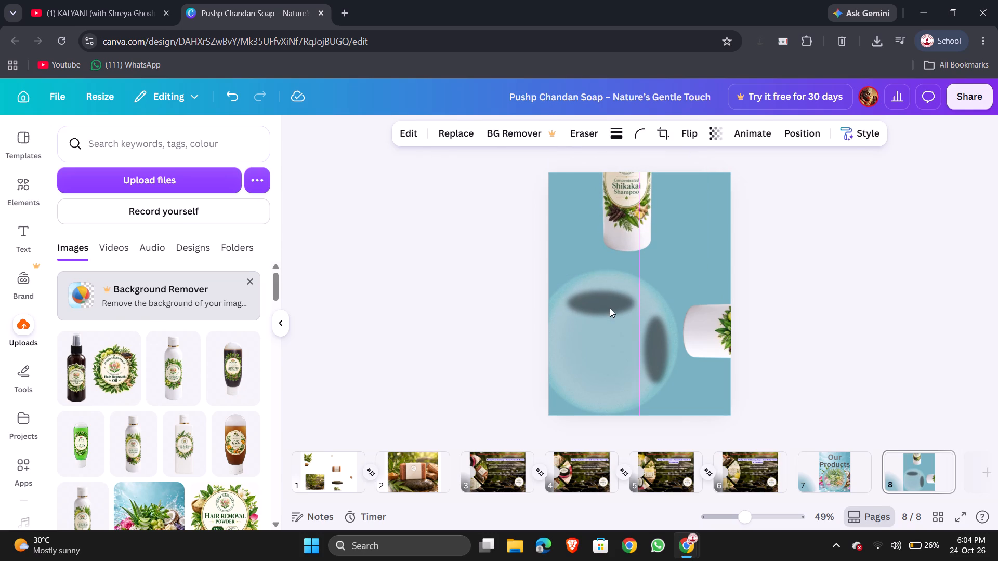
click(610, 308)
key(Right)
click(610, 308)
click(818, 298)
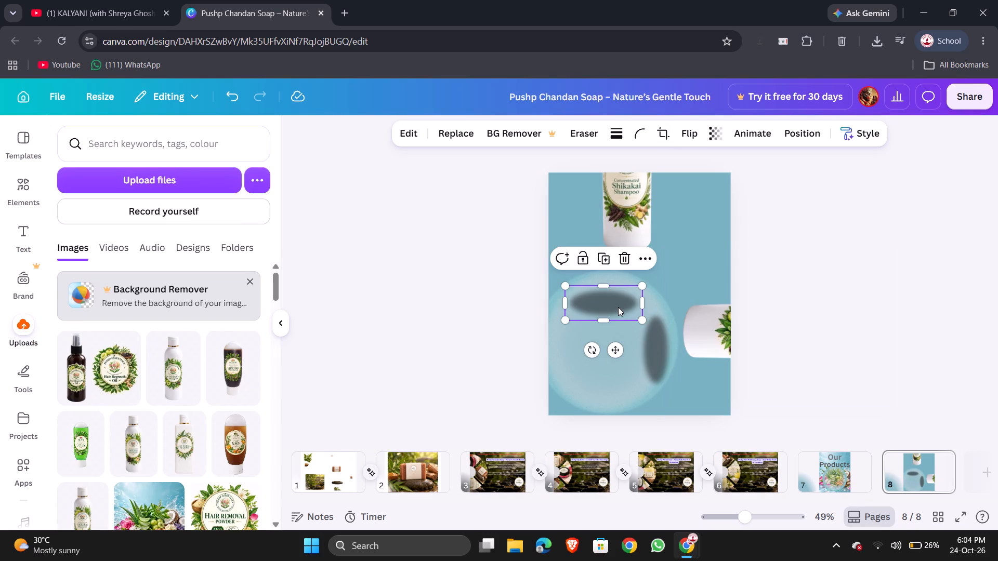
key(Right)
key(Right)
click(784, 276)
click(610, 292)
key(Right)
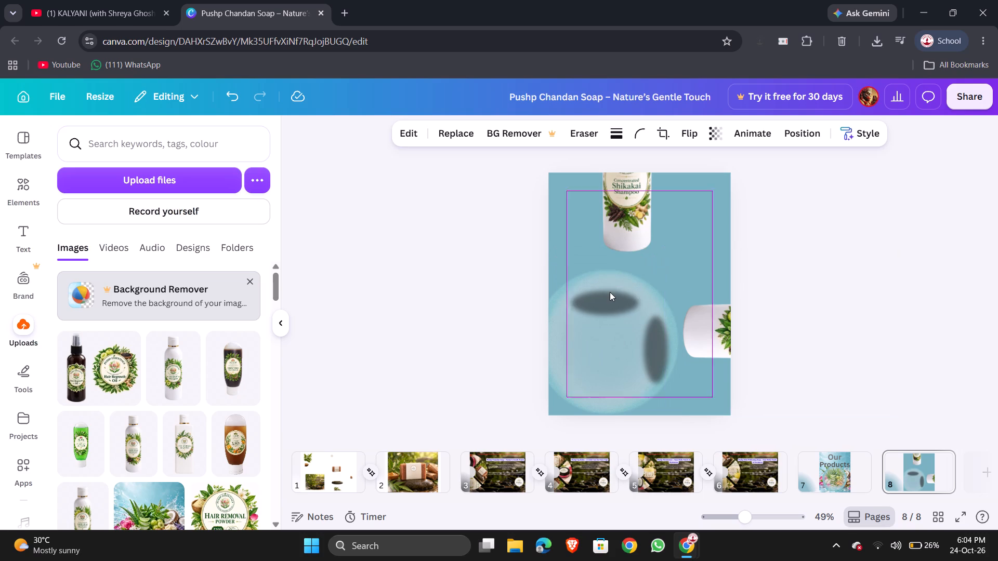
key(Right)
key(Right)
key(Up)
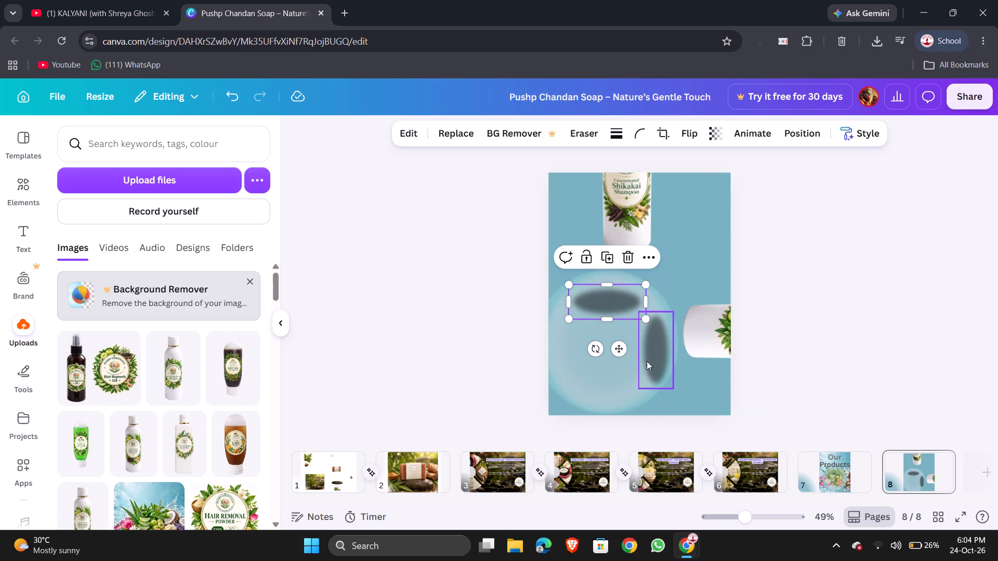
Nudge the vertical ellipse shadow up and left so it sits inside the pale circle's right side.
click(642, 354)
key(Up)
key(Up)
key(Up)
key(Up)
key(Left)
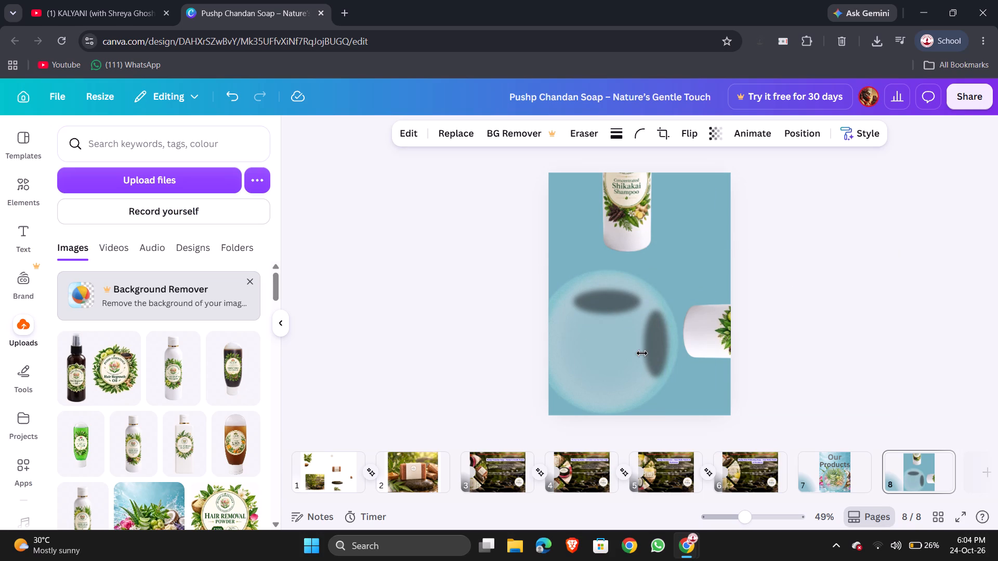
key(Left)
key(Left)
key(Down)
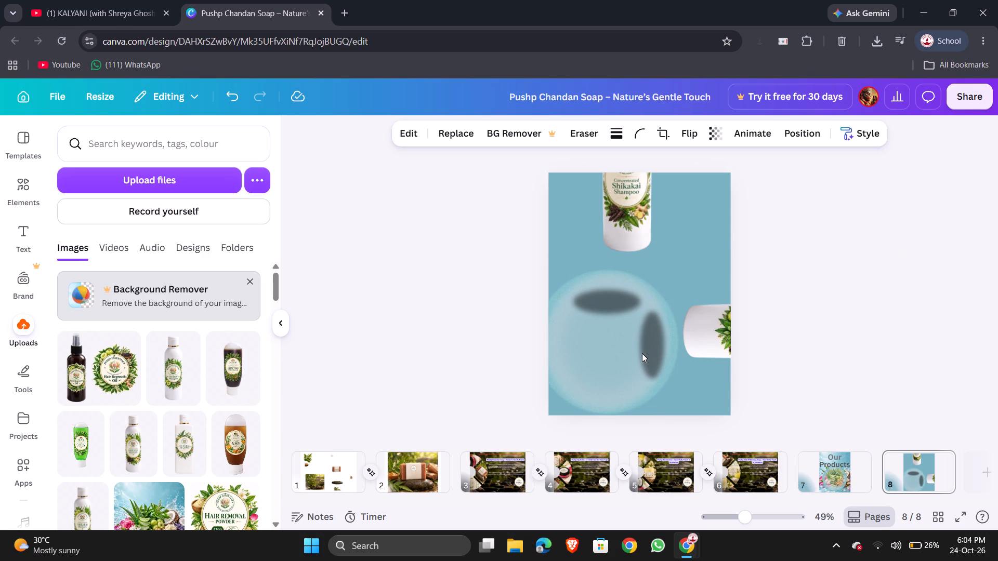
key(Left)
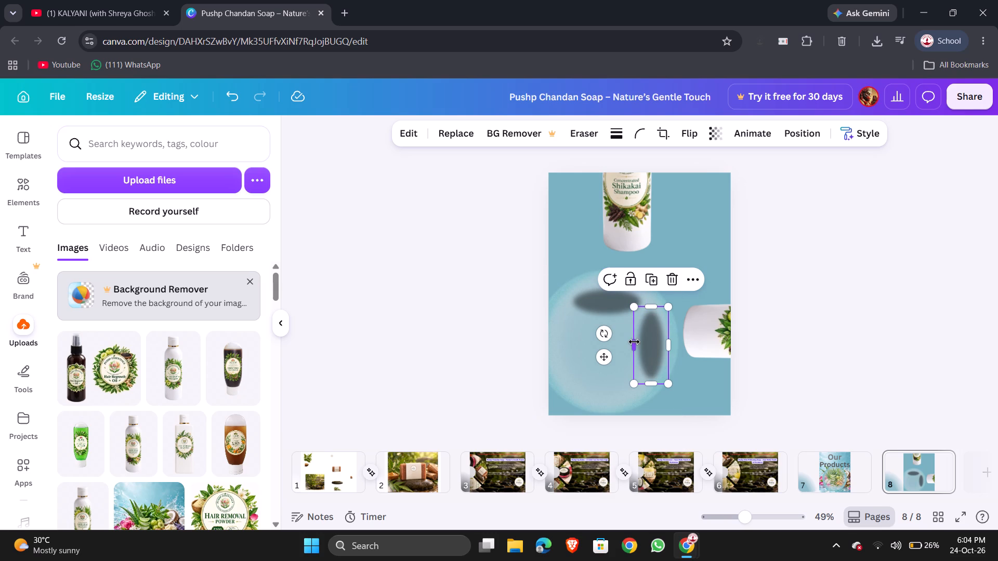
Duplicate the vertical ellipse shadow and place the copy level with it on the pale circle's left side.
key(ctrl+c)
key(ctrl+v)
drag(655, 348, 624, 348)
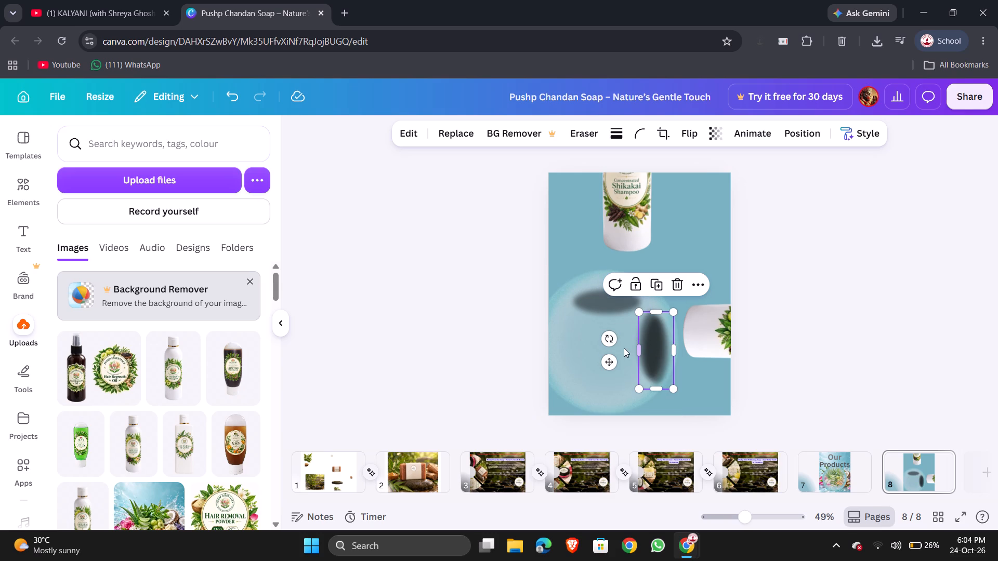
drag(624, 348, 567, 343)
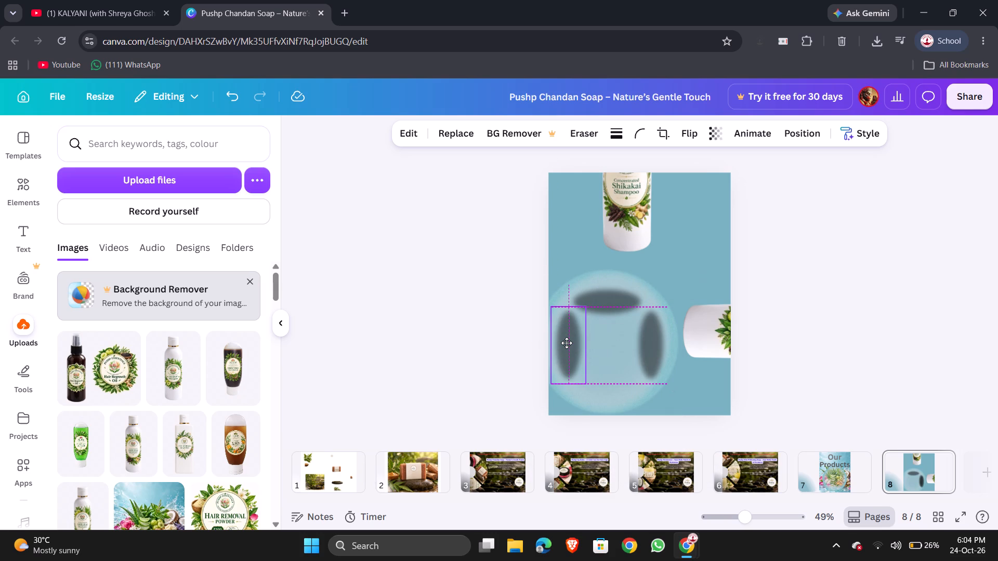
drag(567, 343, 566, 344)
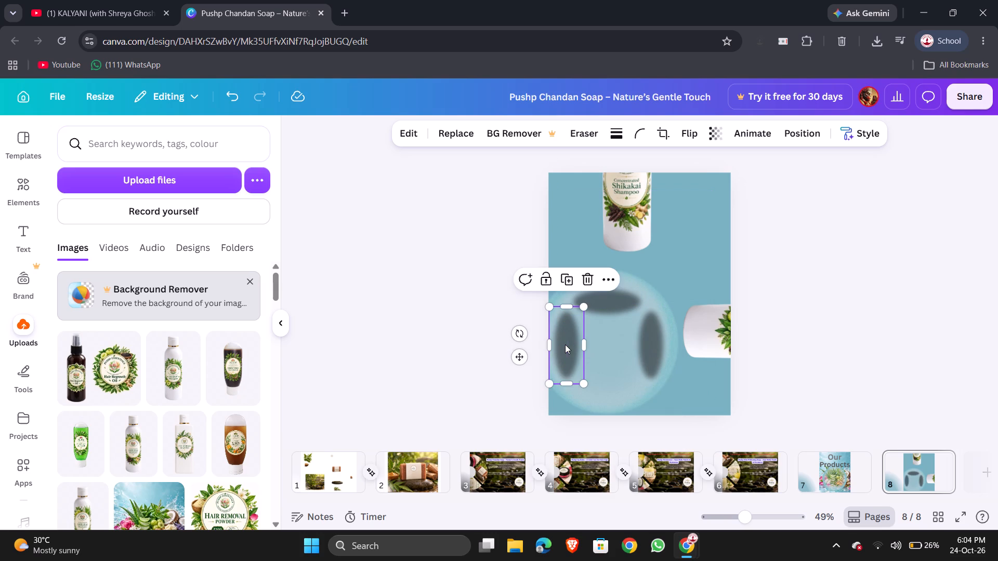
Group the three ellipse shadows with the pale circle and move the group up and right, beneath the Shikakai Shampoo bottle.
click(628, 297)
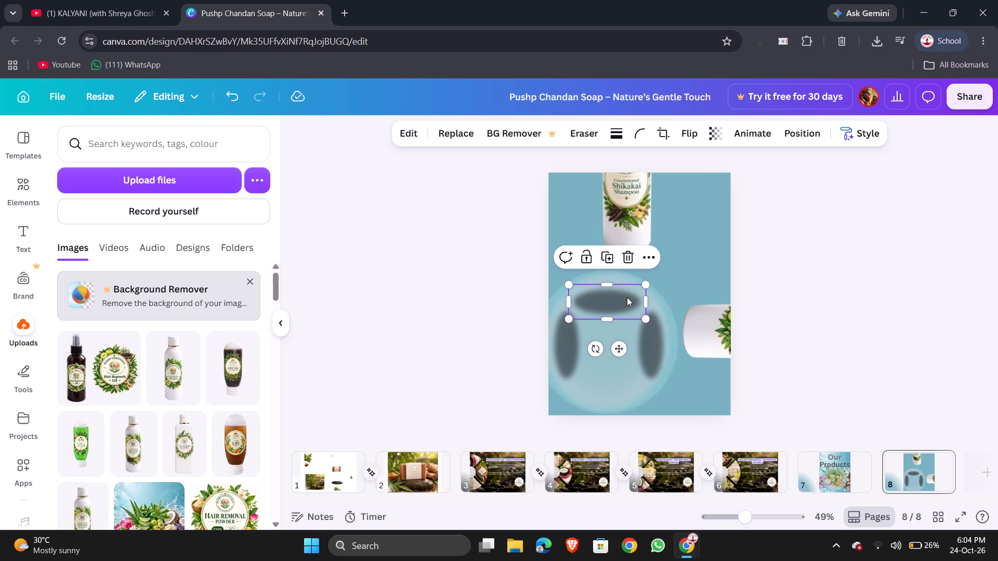
shift+click(559, 346)
shift+click(659, 358)
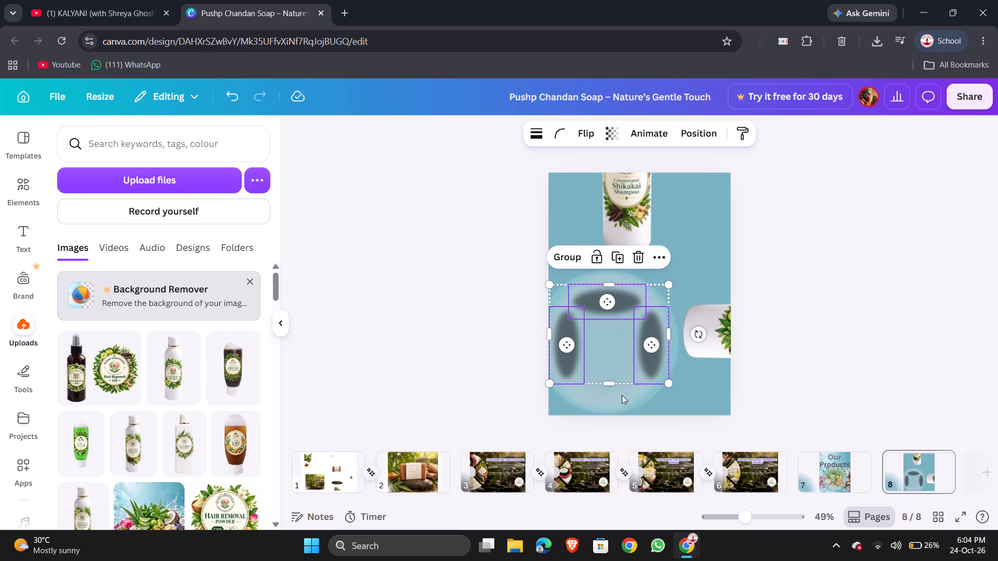
shift+click(610, 403)
click(566, 240)
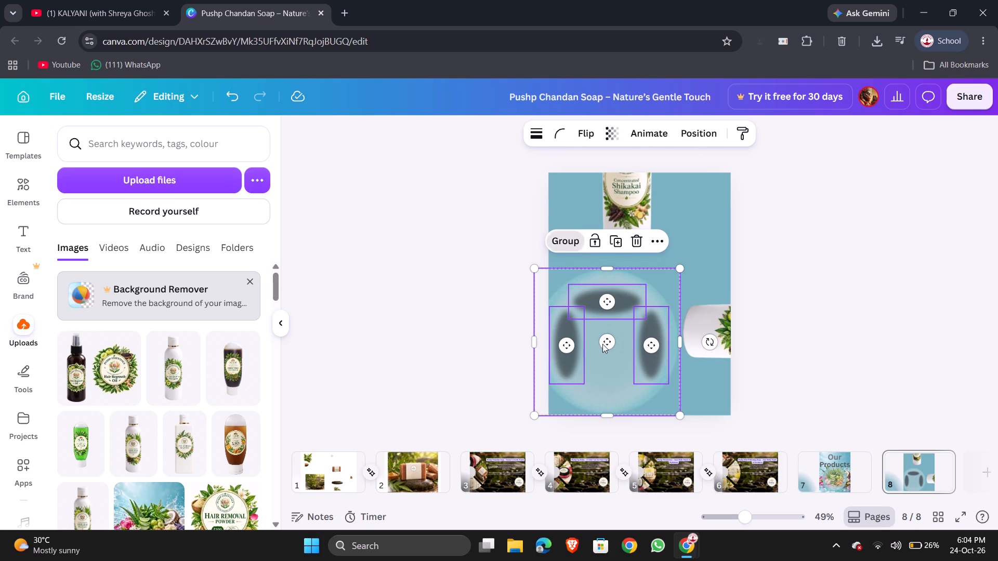
drag(606, 359, 626, 335)
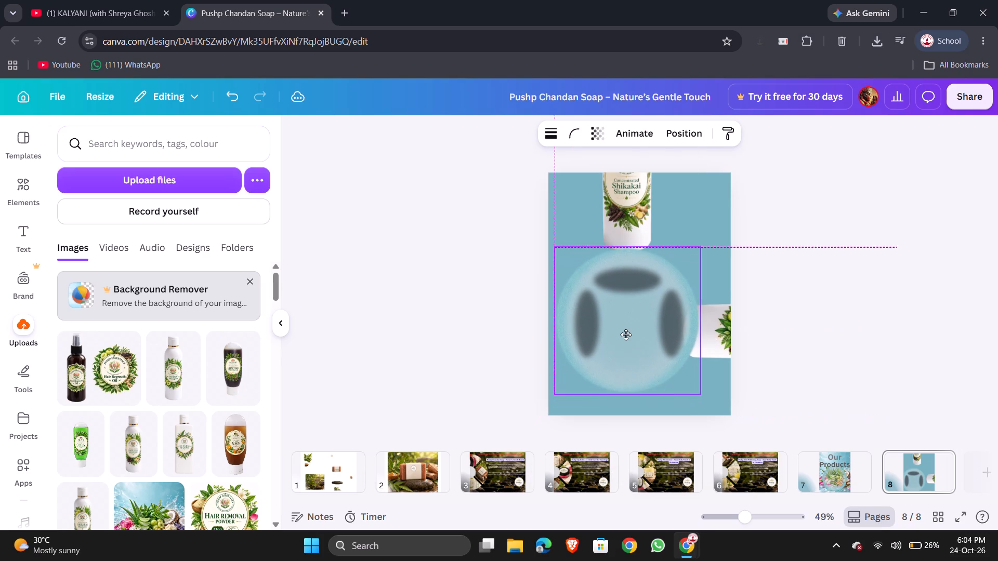
drag(626, 335, 626, 352)
Ungroup the pale circle and its three ellipse shadows.
click(584, 330)
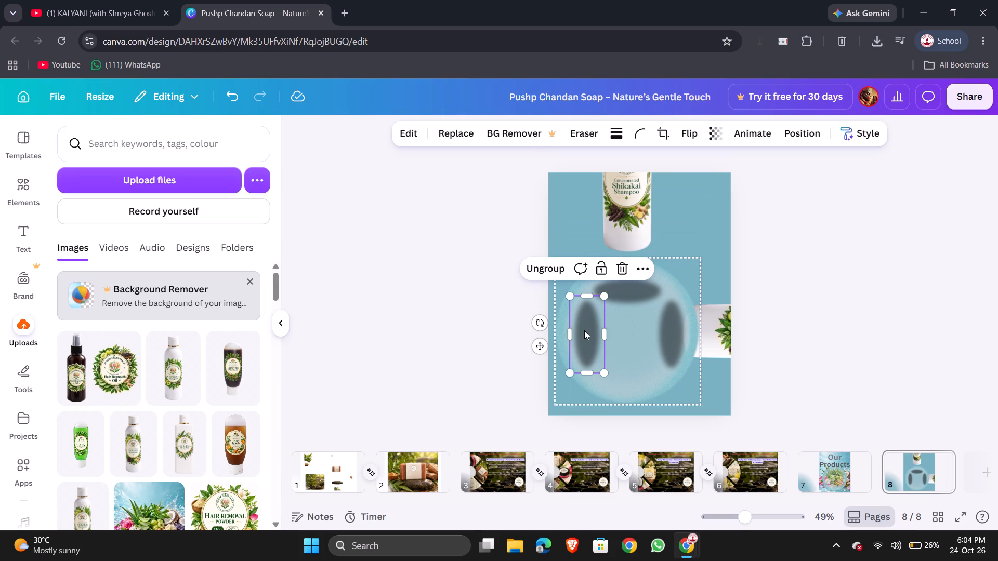
click(549, 270)
click(631, 298)
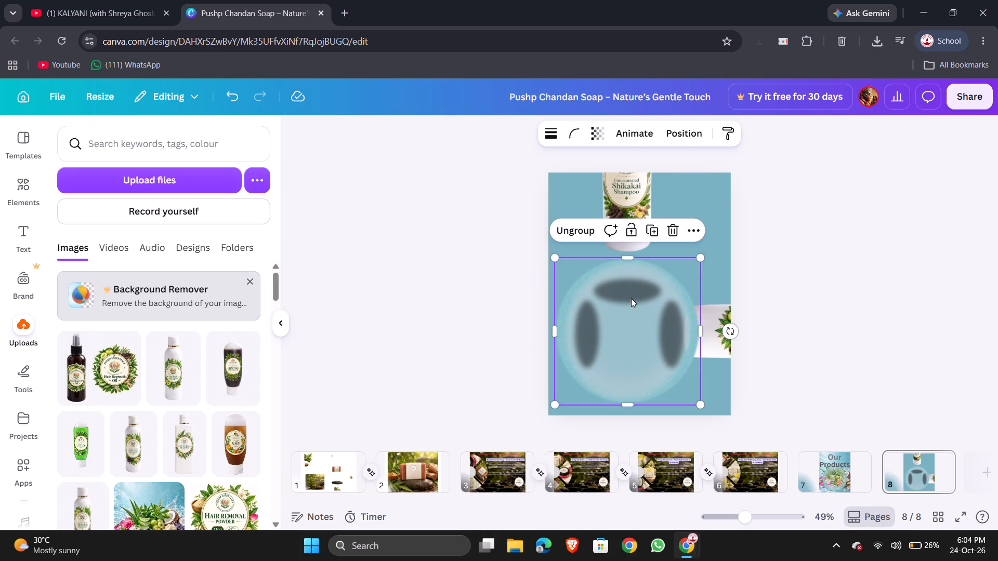
click(564, 231)
click(826, 313)
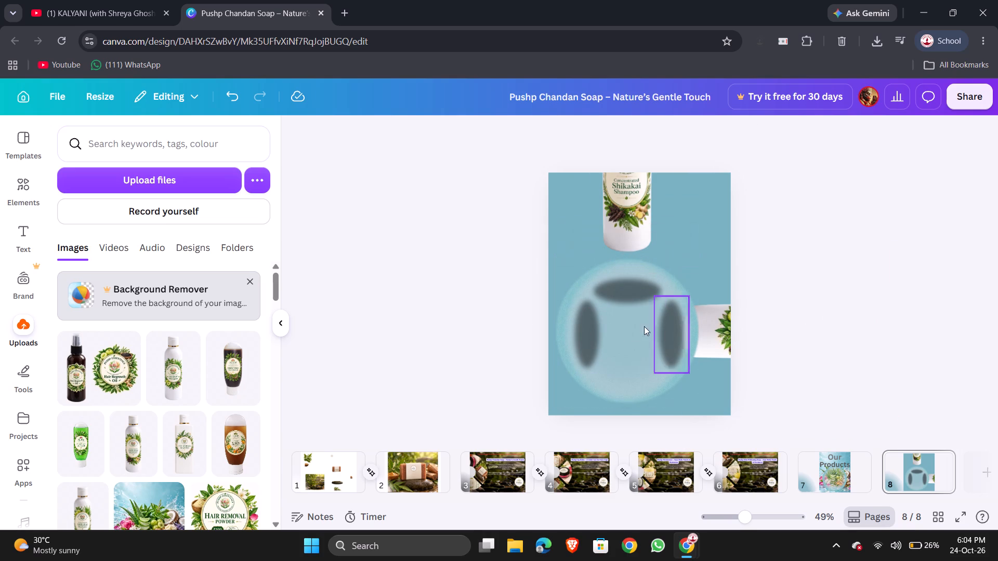
Nudge the left ellipse shadow left and the top ellipse shadow up, toward the pale circle's rim.
click(589, 336)
key(Left)
key(Left)
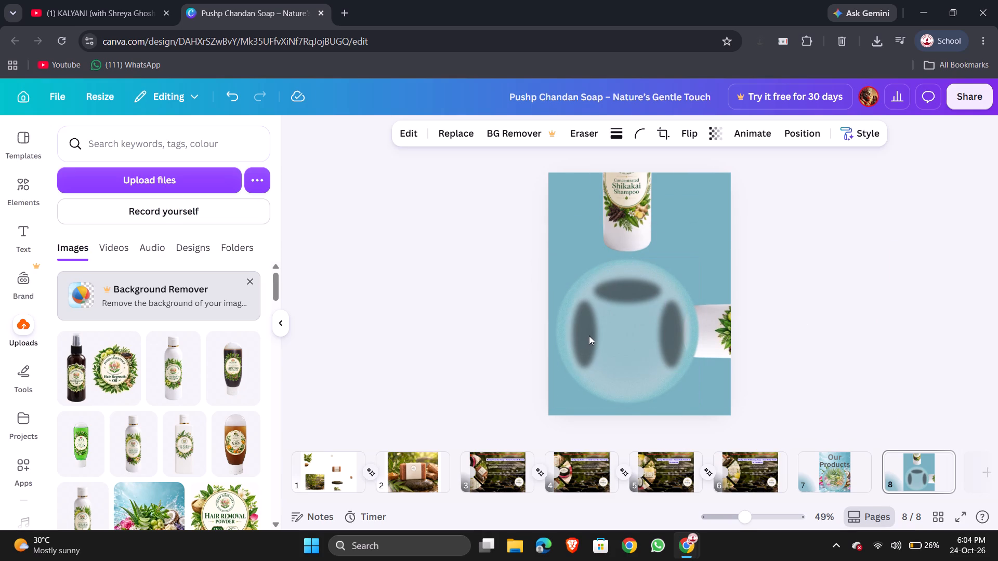
key(Left)
click(632, 293)
key(Up)
key(Up)
key(Up)
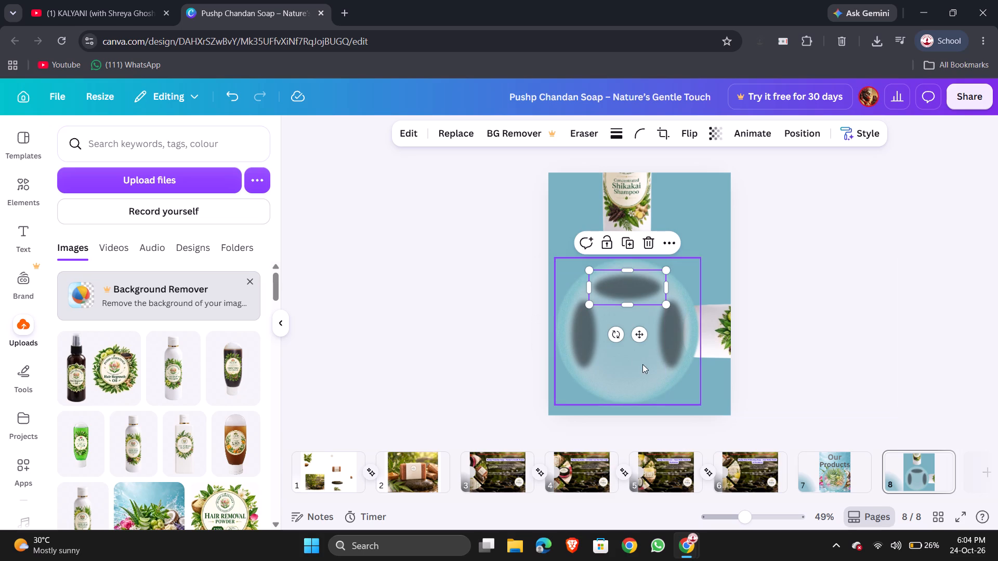
Duplicate the top ellipse shadow and place the copy directly below it at the bottom of the pale circle.
key(ctrl+c)
key(ctrl+v)
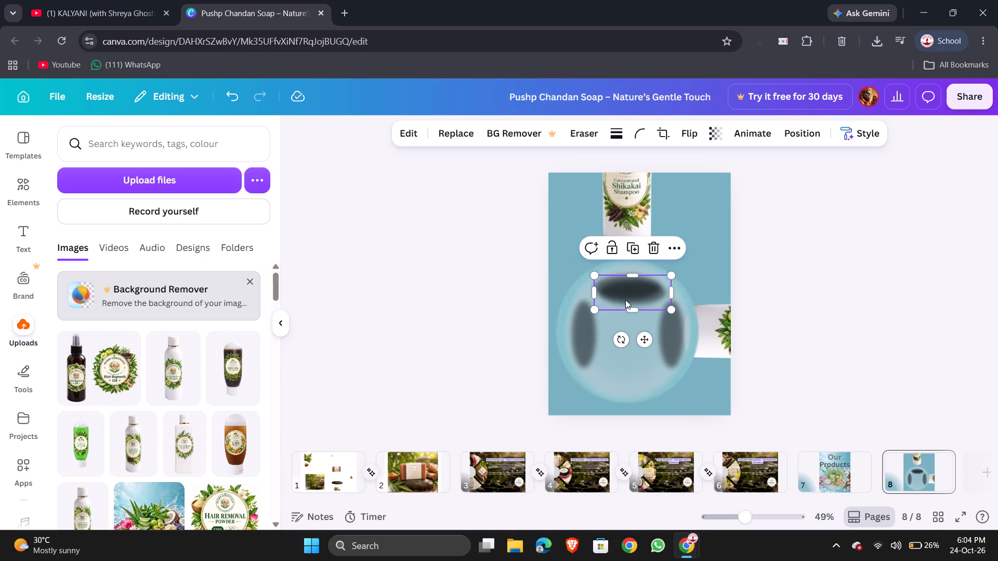
drag(633, 296, 631, 384)
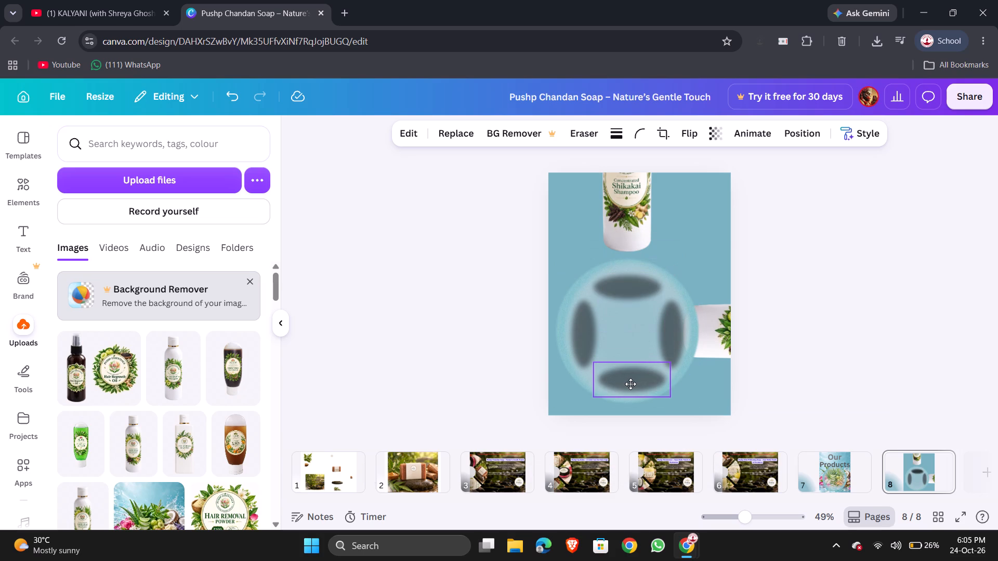
drag(631, 384, 628, 384)
click(796, 333)
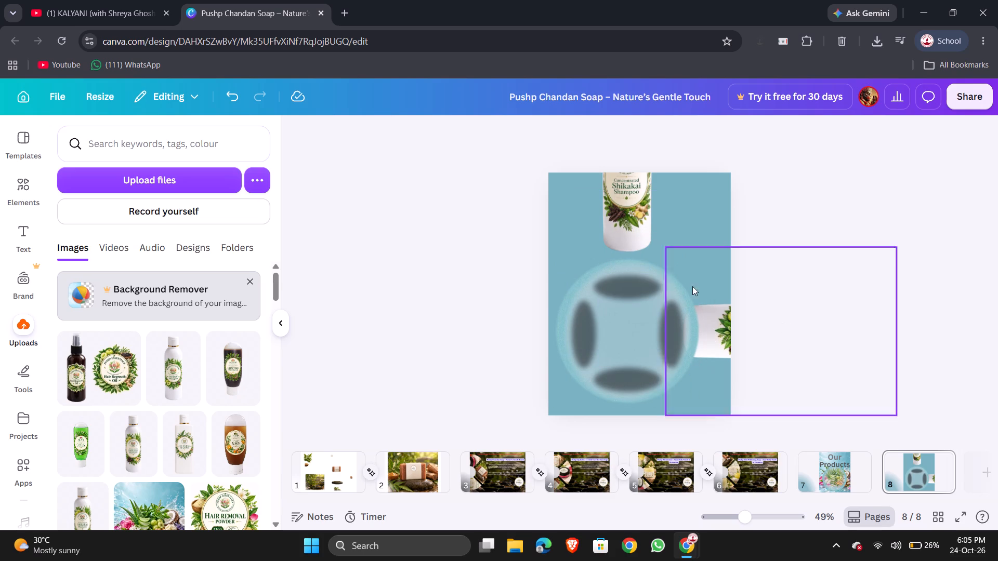
Nudge the top ellipse shadow up, the right one slightly right, and the left one left and slightly up, toward the pale circle's rim.
click(637, 279)
key(Up)
key(Up)
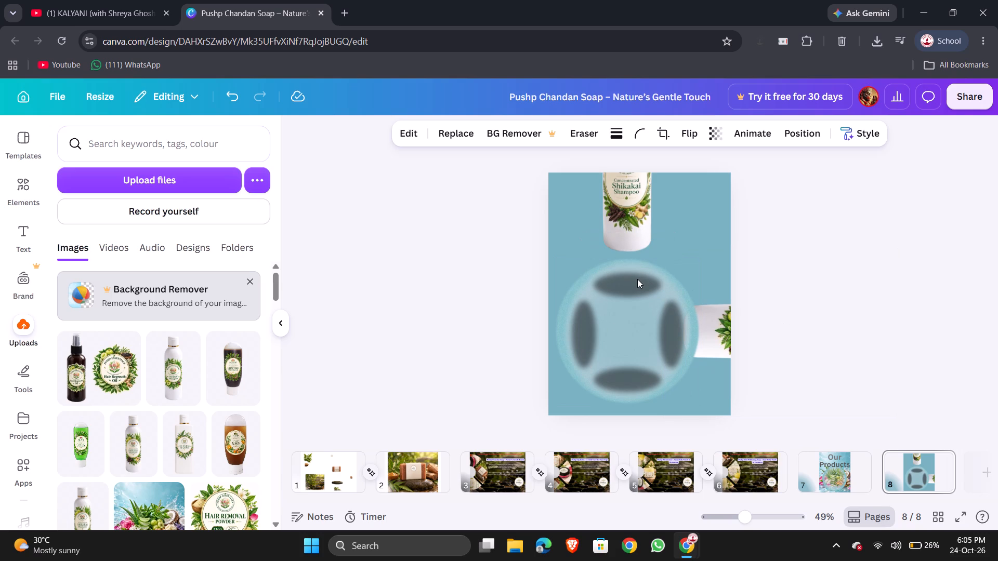
click(671, 327)
key(Right)
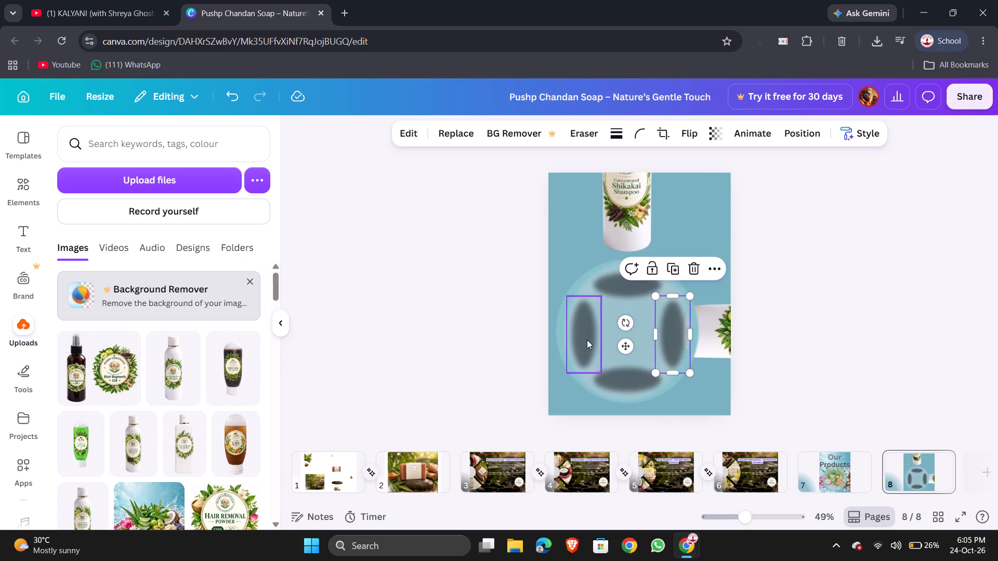
click(587, 340)
key(Left)
key(Left)
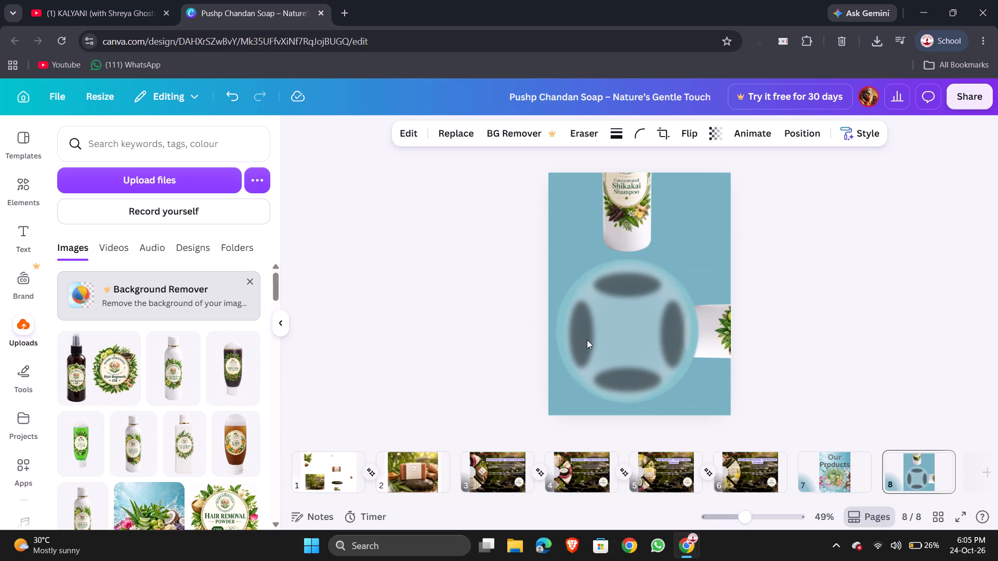
key(Up)
key(Up)
key(Down)
key(Left)
key(Left)
Nudge the right ellipse shadow further right, the top one further up, and the bottom one down and slightly right.
click(680, 334)
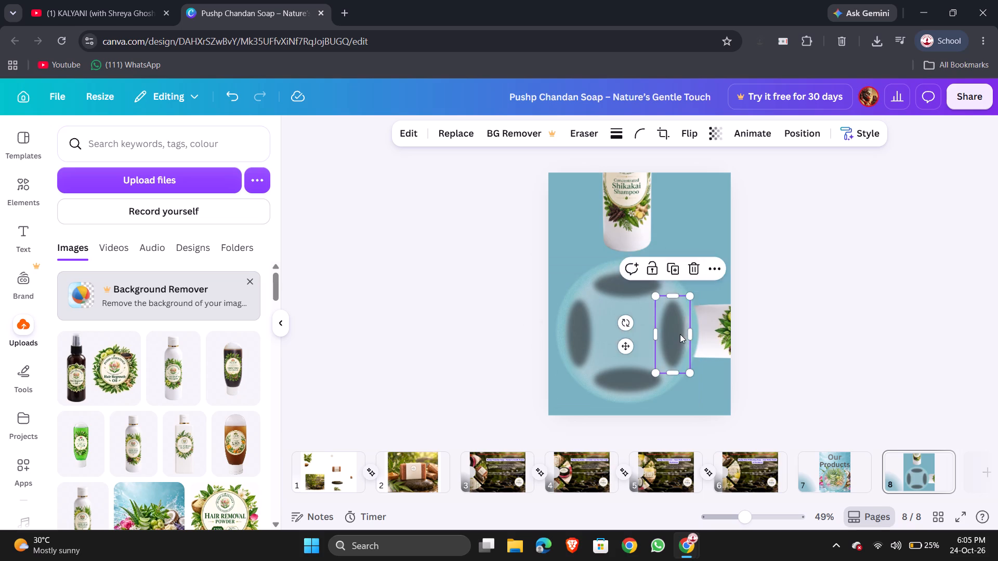
key(Right)
key(Right)
key(Right)
key(Right)
click(610, 288)
key(Up)
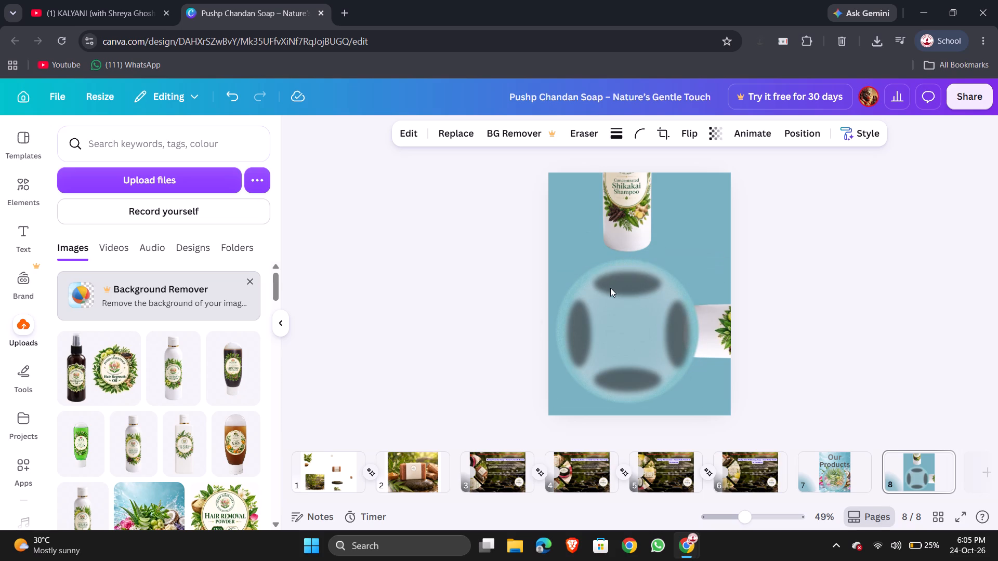
key(Up)
click(639, 374)
key(Down)
key(Down)
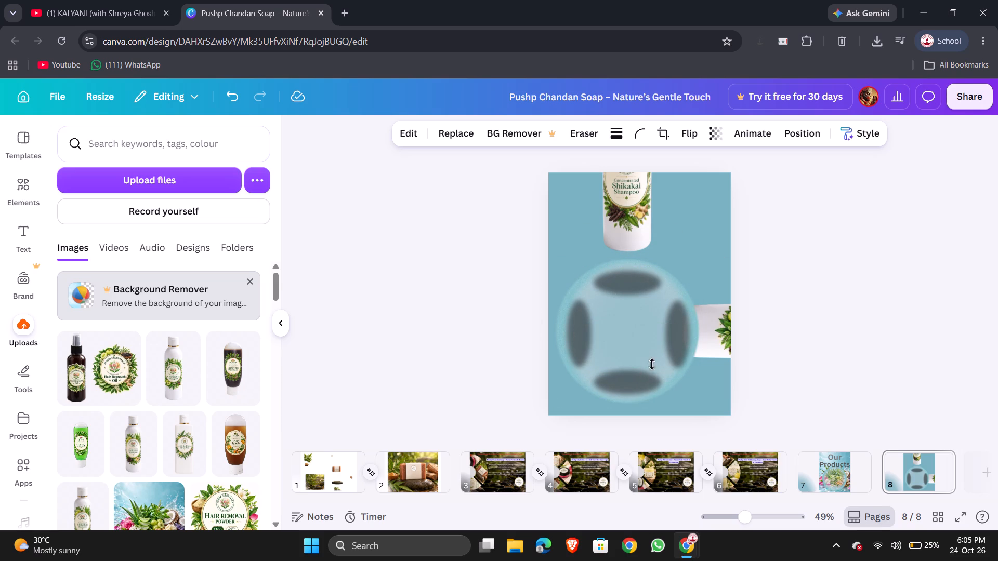
key(Right)
key(Right)
key(Left)
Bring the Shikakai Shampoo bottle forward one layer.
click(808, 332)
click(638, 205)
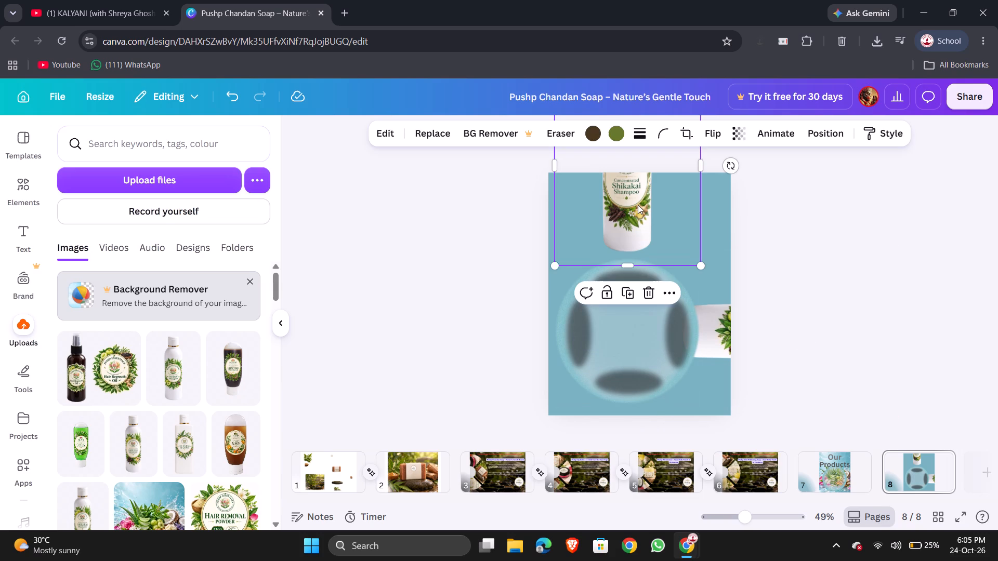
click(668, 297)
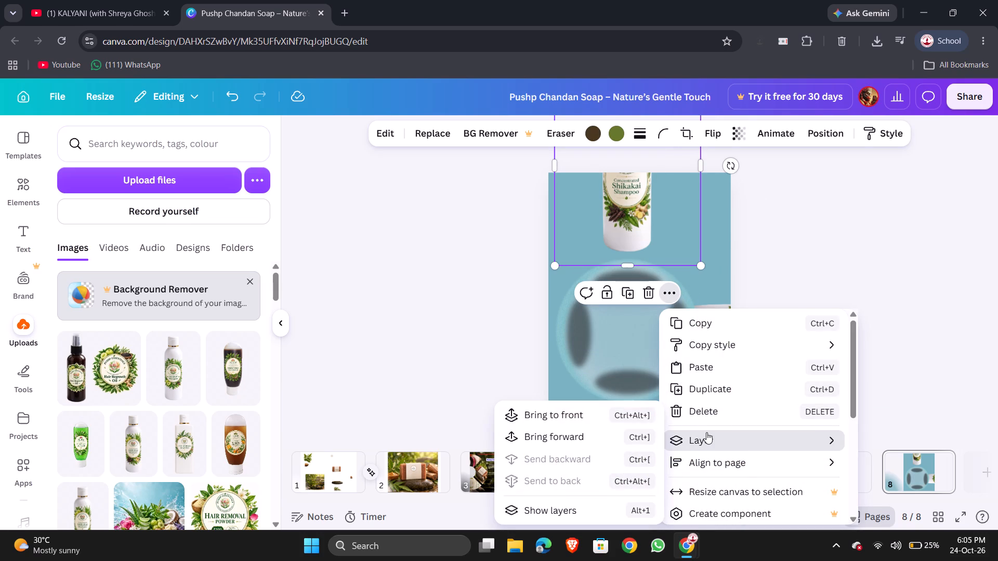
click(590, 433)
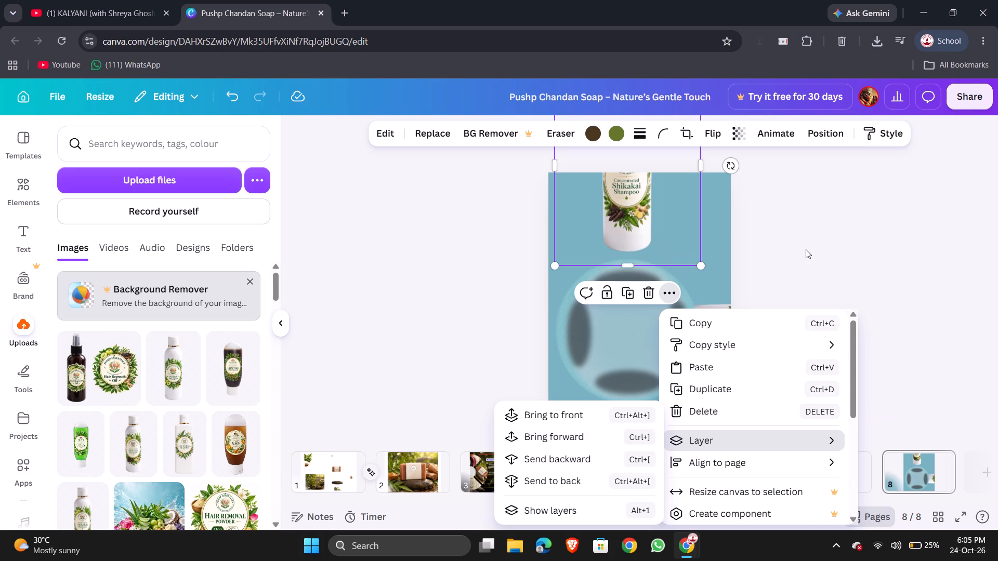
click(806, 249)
Move the Shikakai Shampoo bottle straight down so its base overlaps the top ellipse shadow.
drag(645, 225, 645, 268)
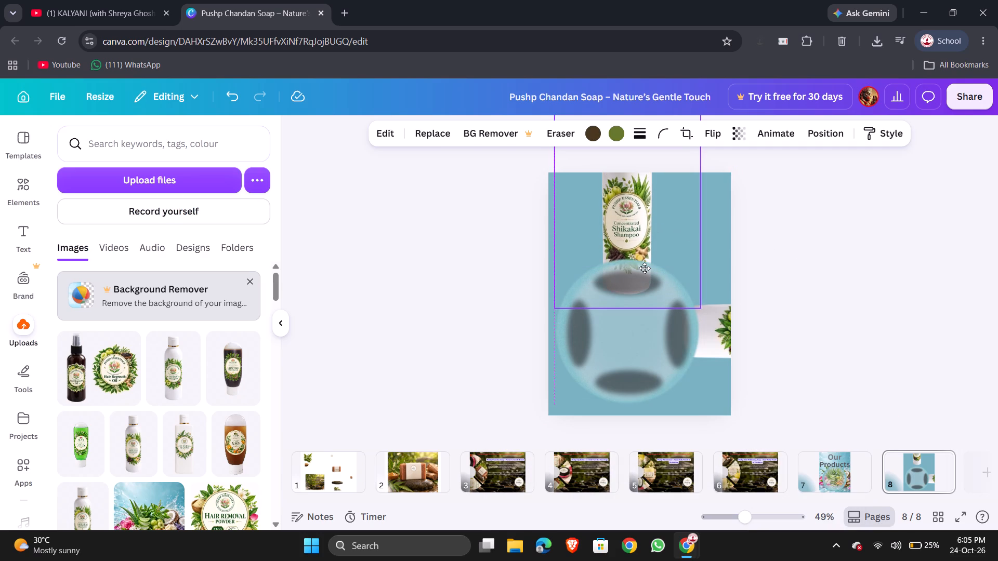
drag(645, 268, 645, 266)
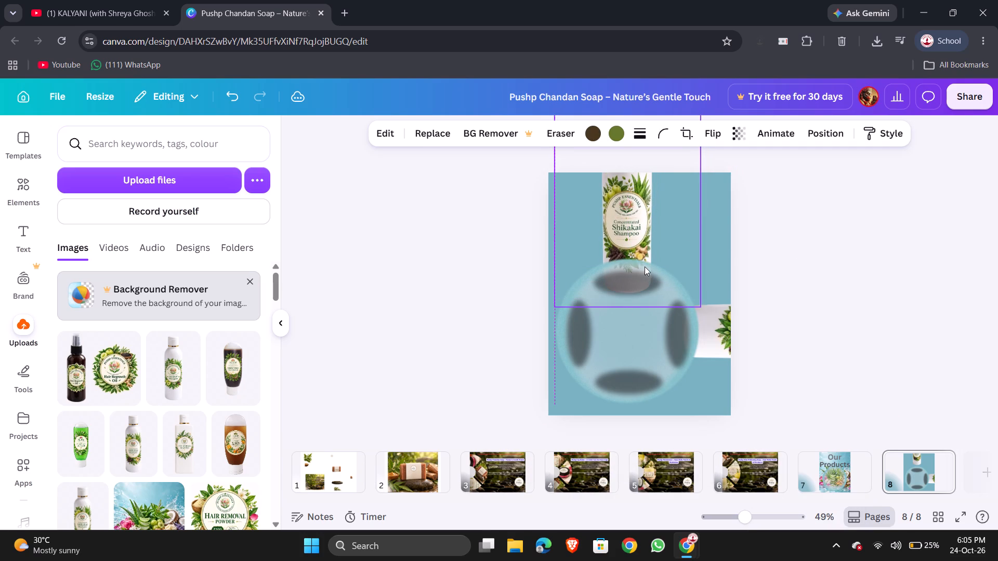
Bring the Shikakai Shampoo bottle to the front.
click(669, 339)
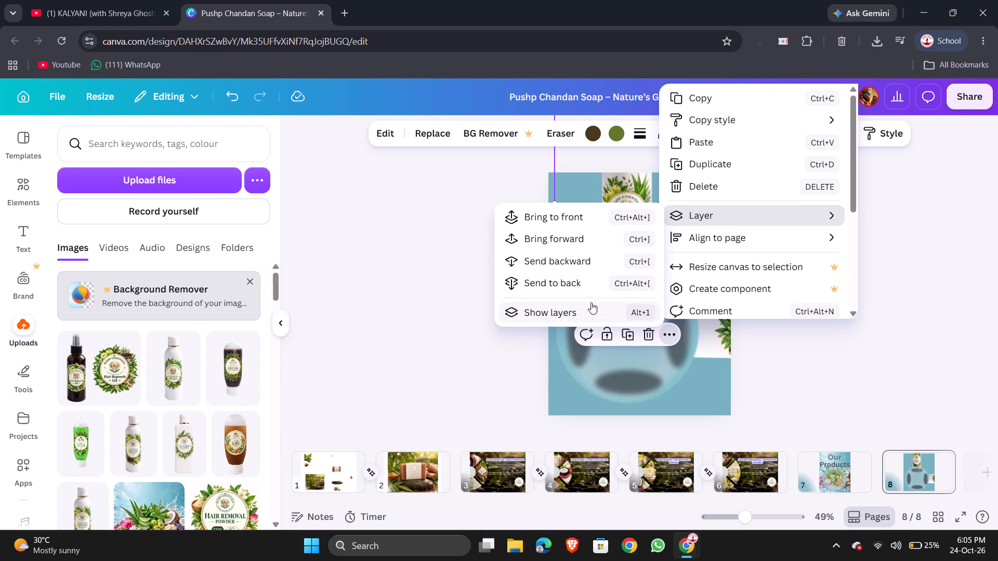
click(581, 223)
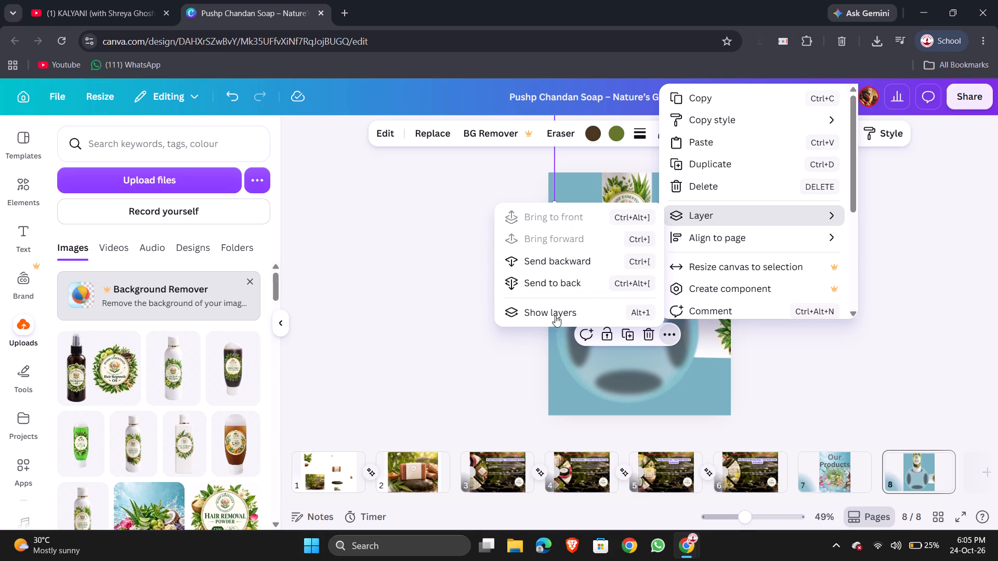
Show the layers and reorder the top ellipse shadow to sit directly beneath the Shikakai Shampoo bottle.
click(555, 316)
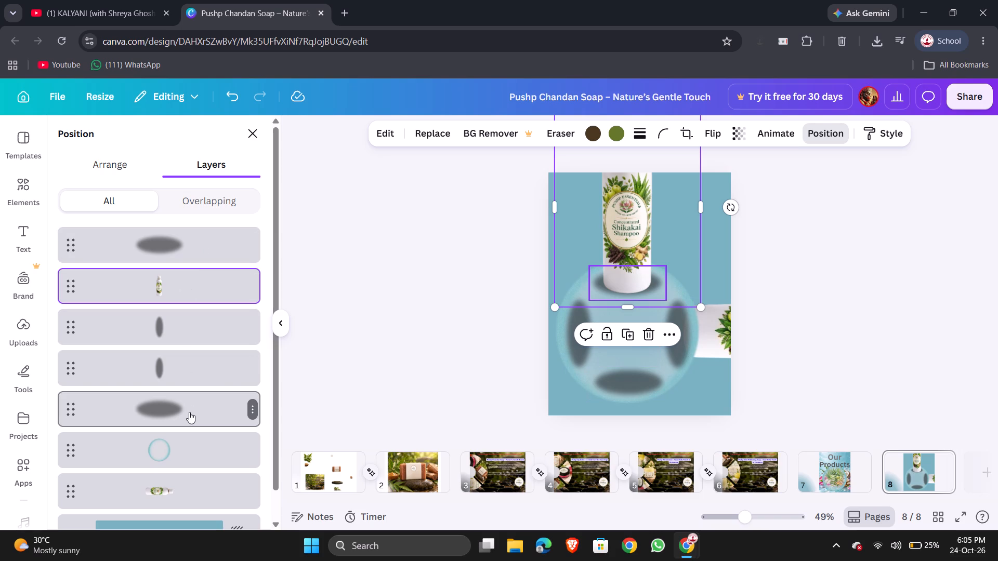
drag(189, 412, 207, 315)
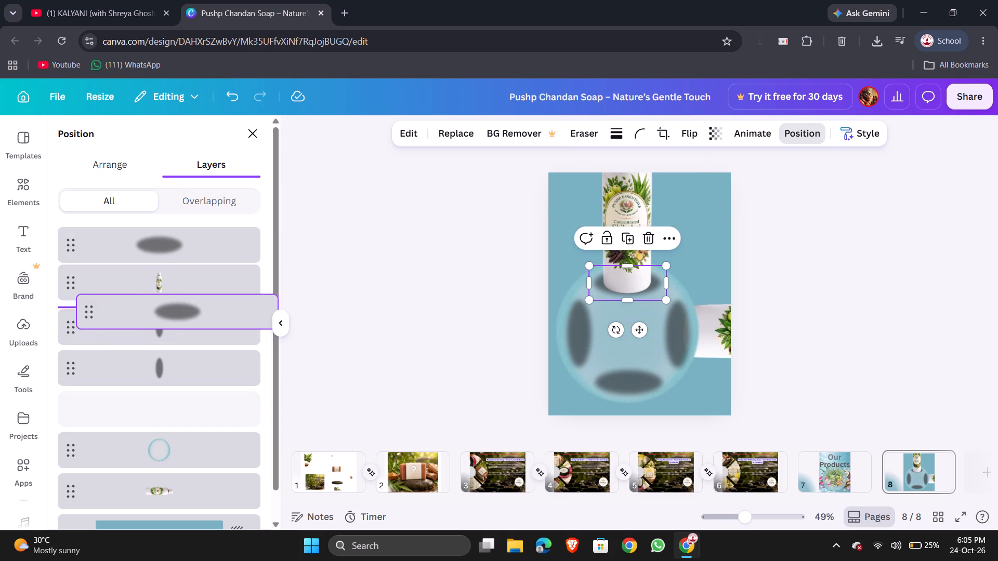
drag(207, 315, 183, 314)
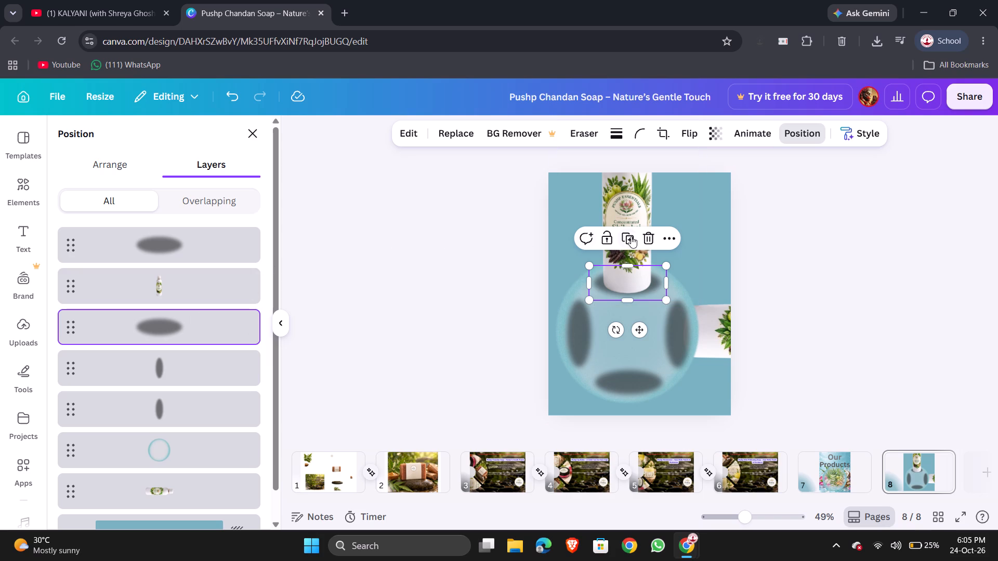
click(809, 265)
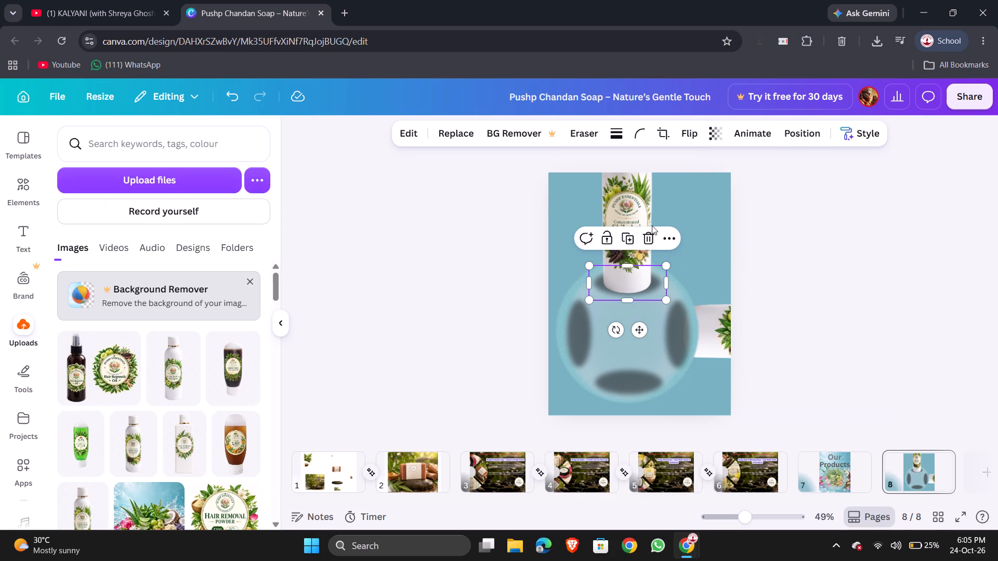
Shift the Shikakai Shampoo bottle slightly up and right over the top ellipse shadow.
click(792, 218)
click(615, 241)
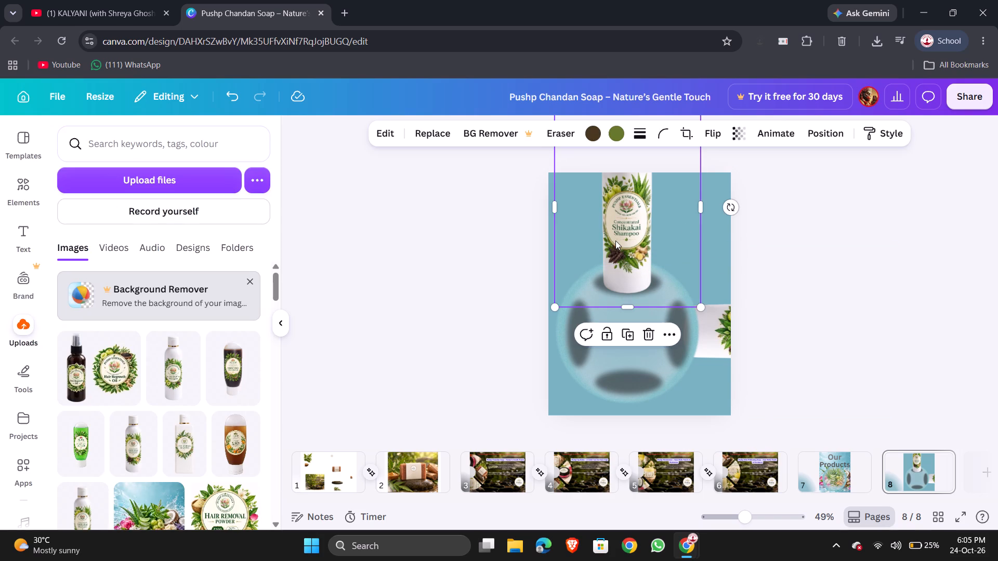
click(615, 241)
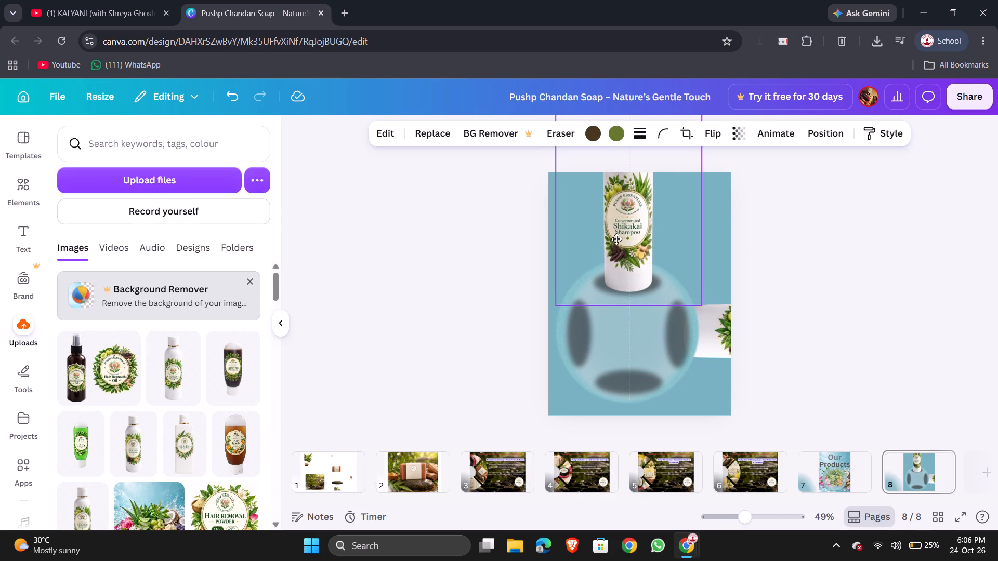
click(801, 294)
Move the sideways bottle left and slightly down so its base overlaps the right ellipse shadow.
click(712, 333)
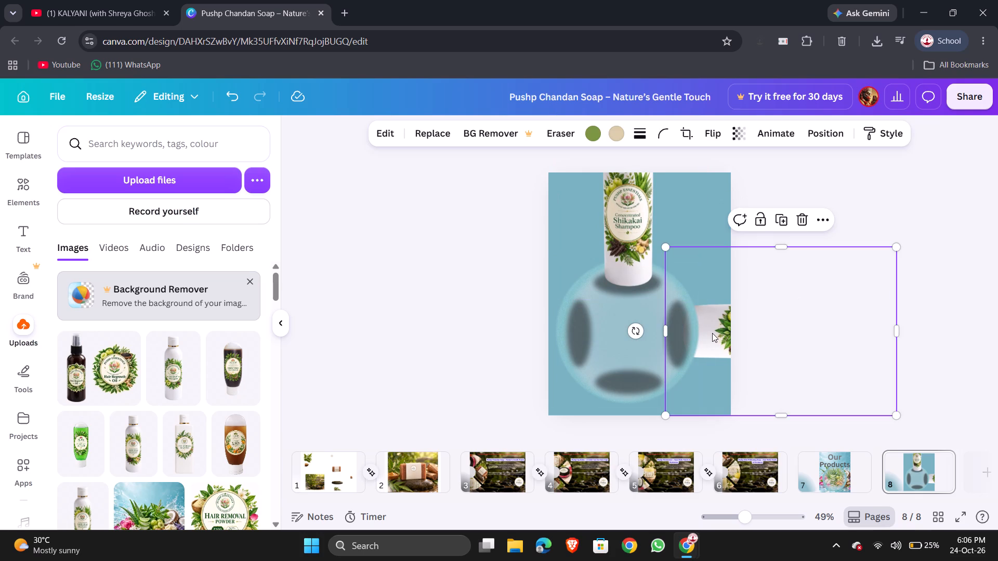
drag(712, 333, 694, 337)
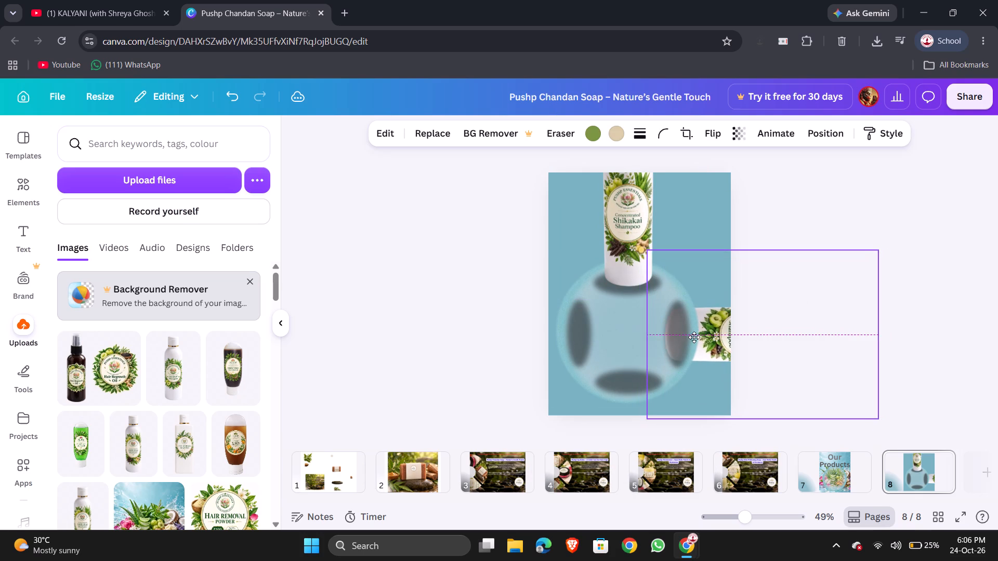
drag(694, 337, 697, 338)
click(862, 188)
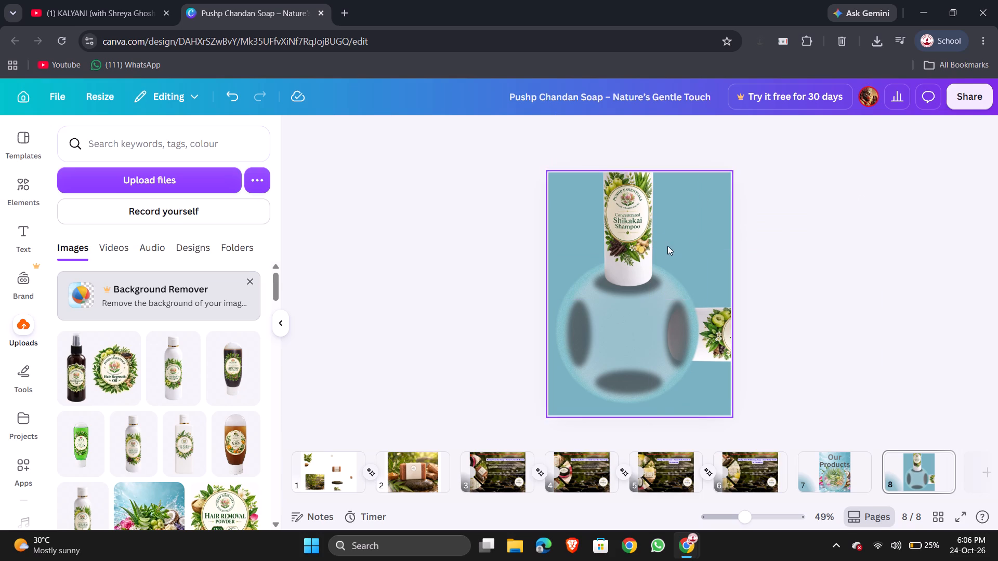
Nudge the Shikakai Shampoo bottle down and slightly left to seat its base on the top ellipse shadow.
click(630, 252)
key(Down)
key(Down)
key(Left)
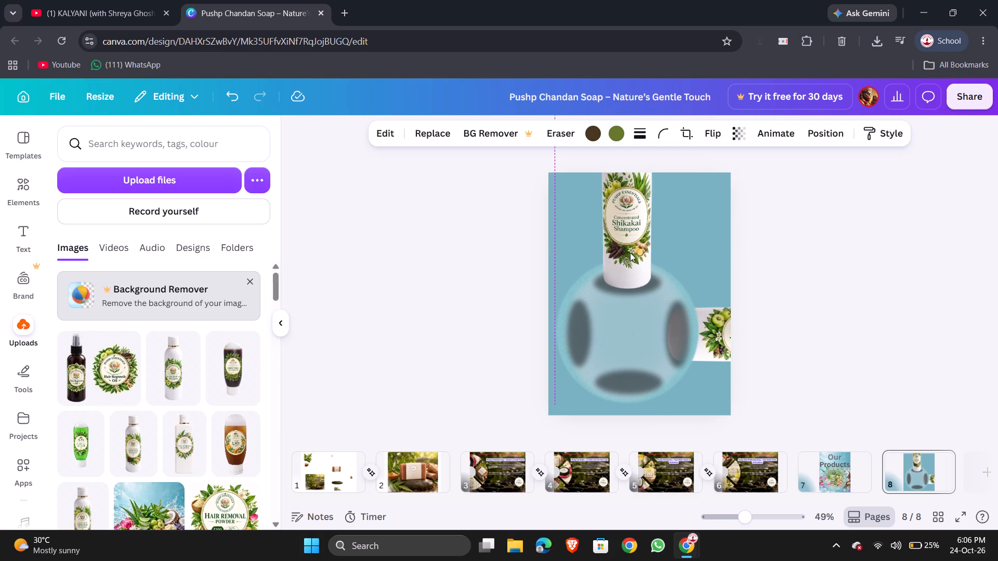
key(Down)
key(Down)
key(Down)
key(Left)
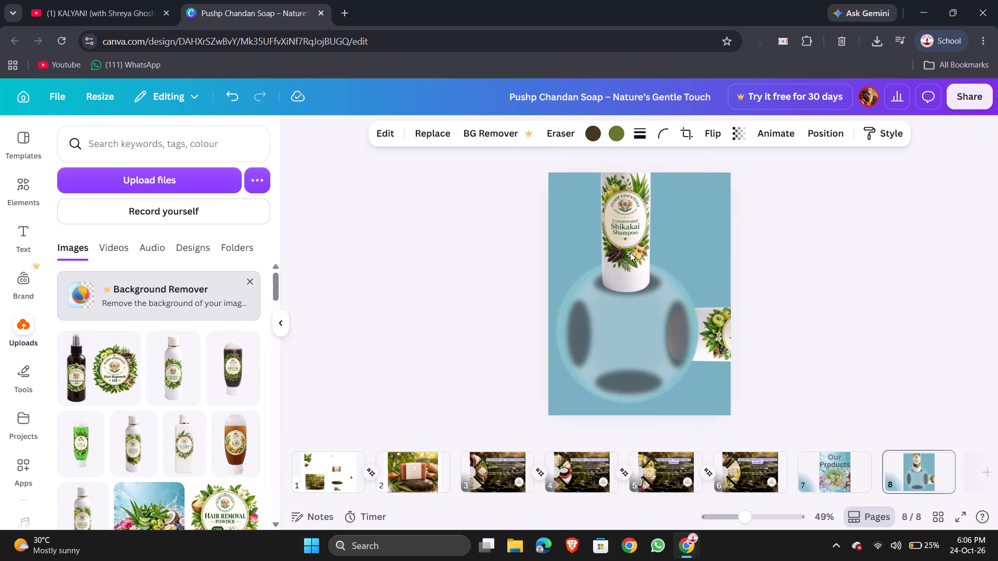
Show the layers and reorder the sideways bottle to sit directly above the pale circle, below the right ellipse shadow.
click(728, 342)
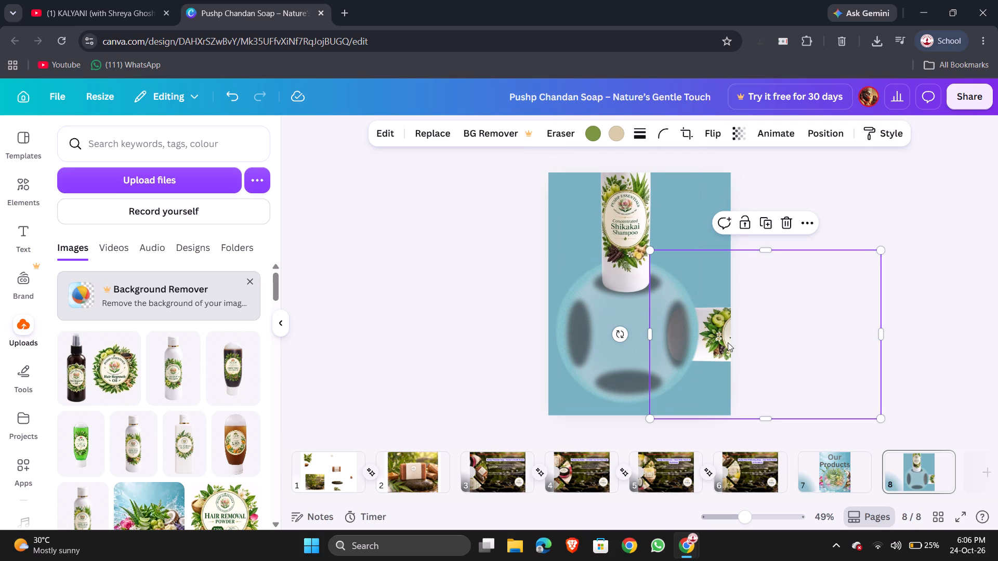
click(811, 218)
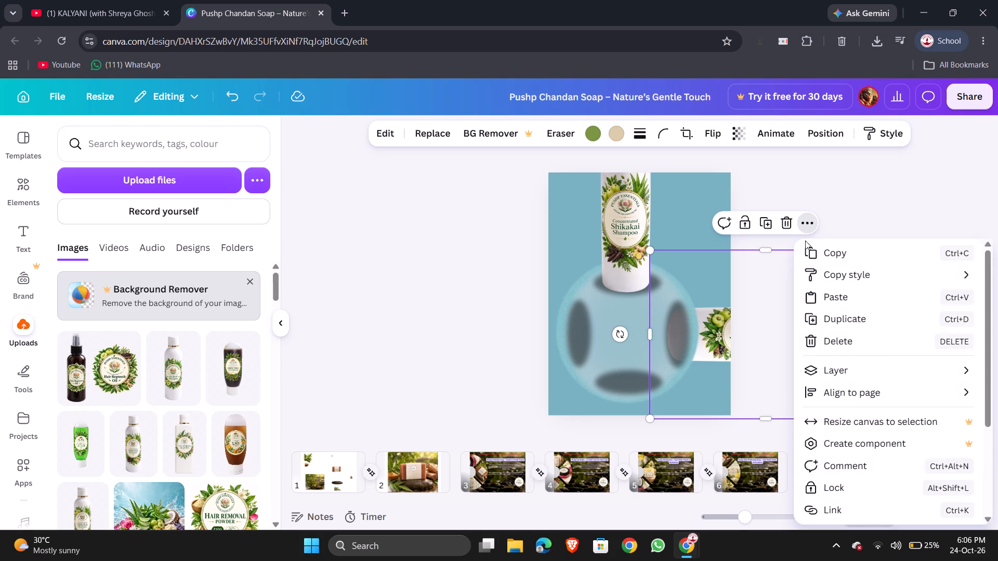
click(770, 470)
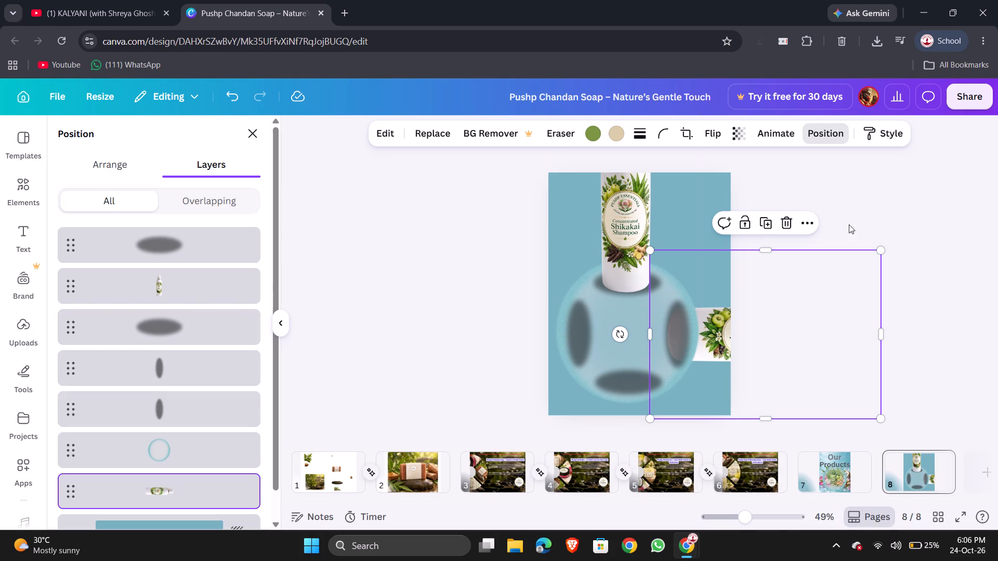
click(805, 224)
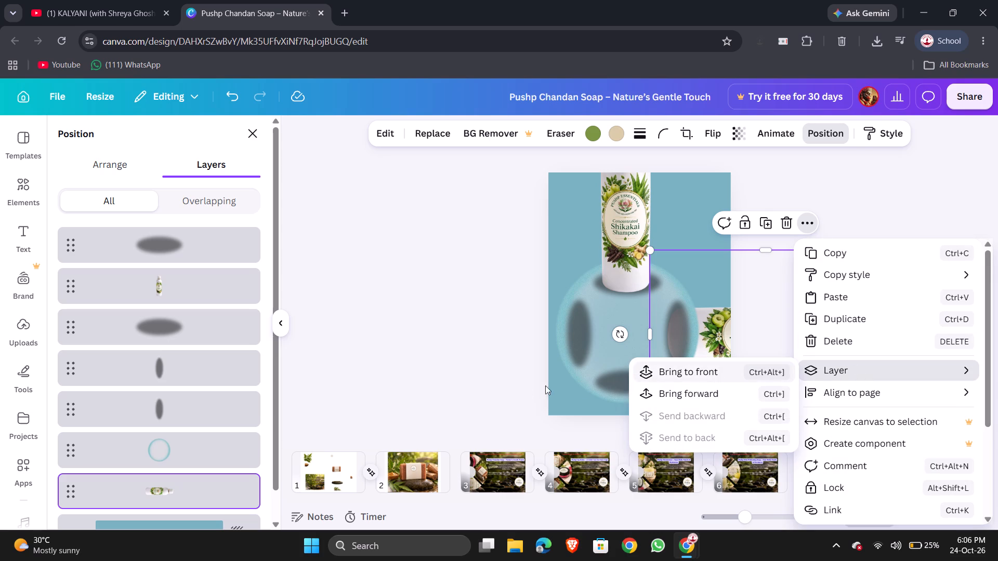
click(427, 371)
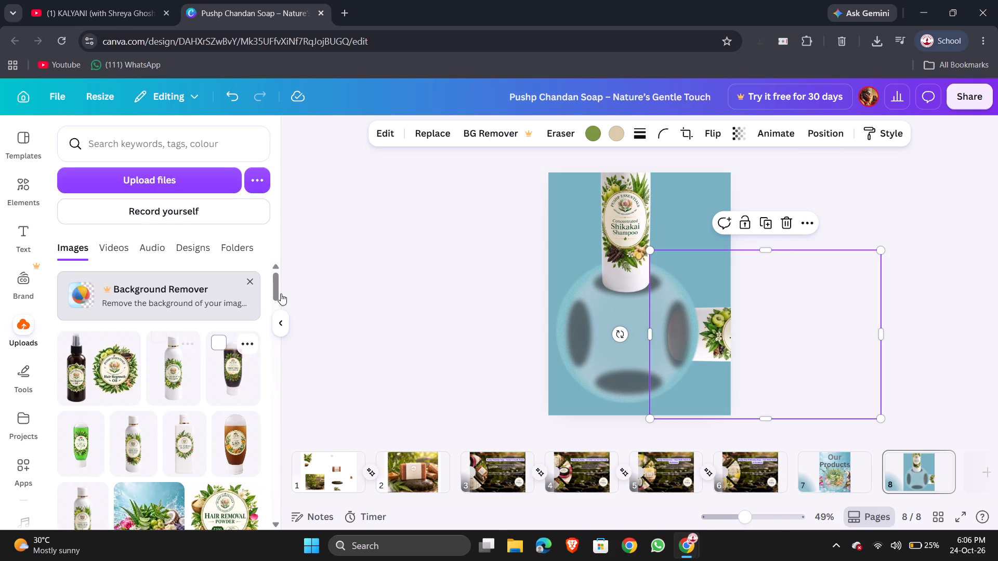
click(811, 228)
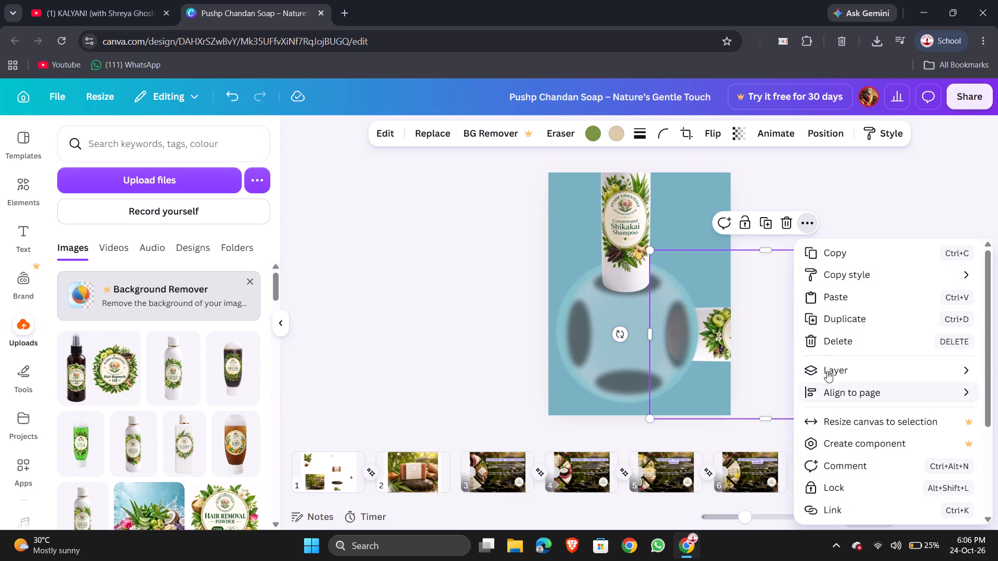
click(738, 463)
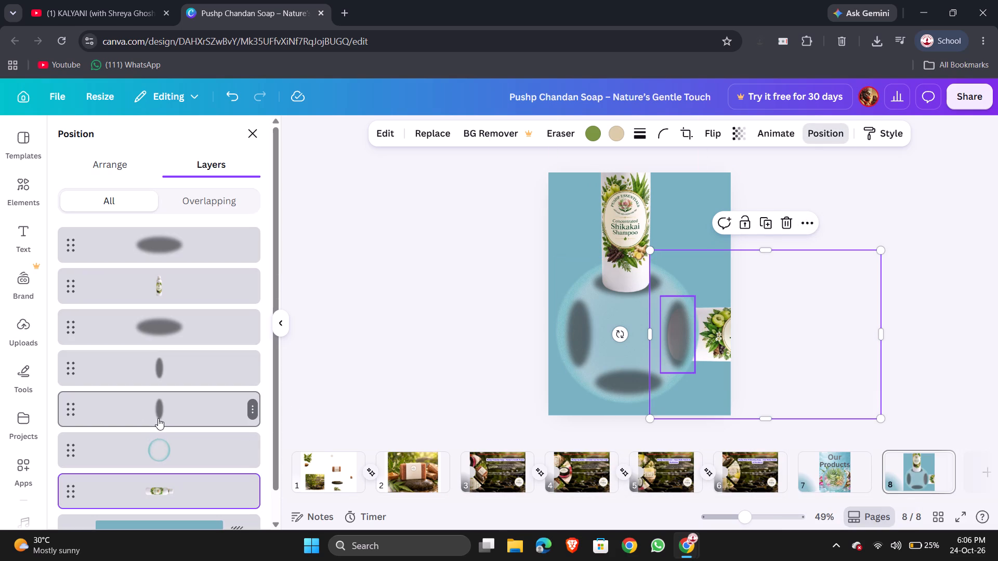
drag(175, 501, 174, 412)
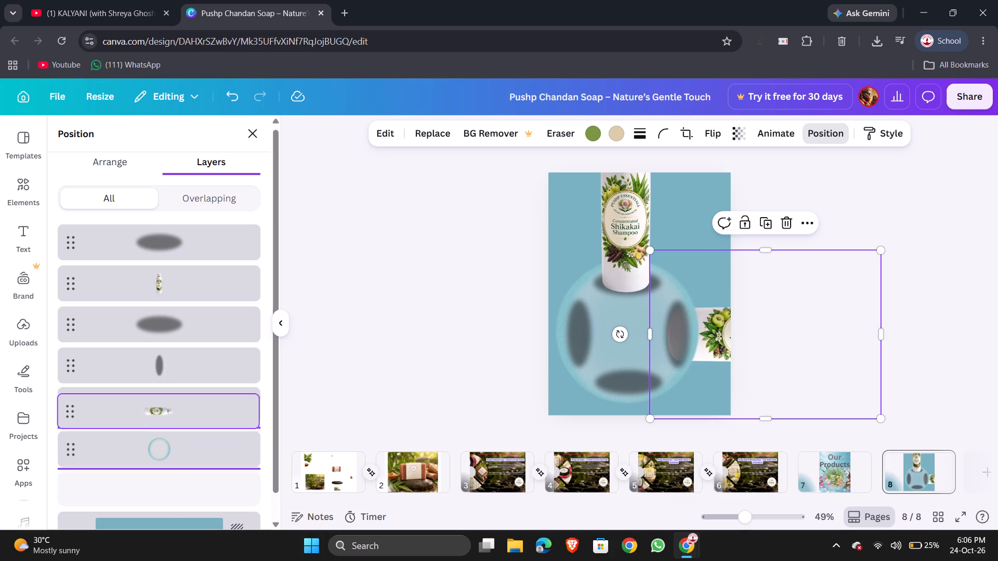
drag(174, 412, 183, 440)
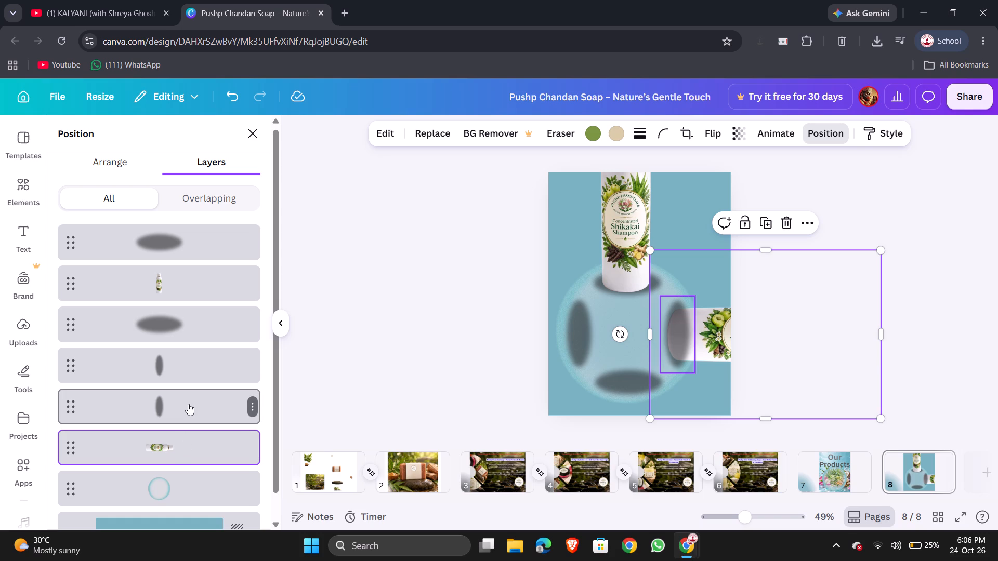
Reorder the sideways bottle's layer to sit directly above the right ellipse shadow.
drag(199, 448, 201, 387)
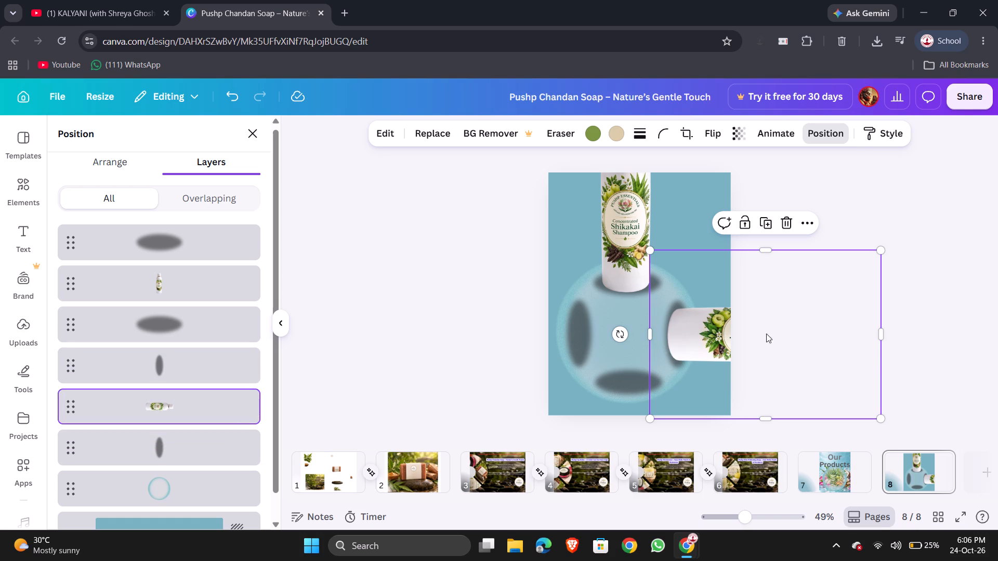
Nudge the sideways bottle slightly right and up to seat its base on the right ellipse shadow.
click(716, 329)
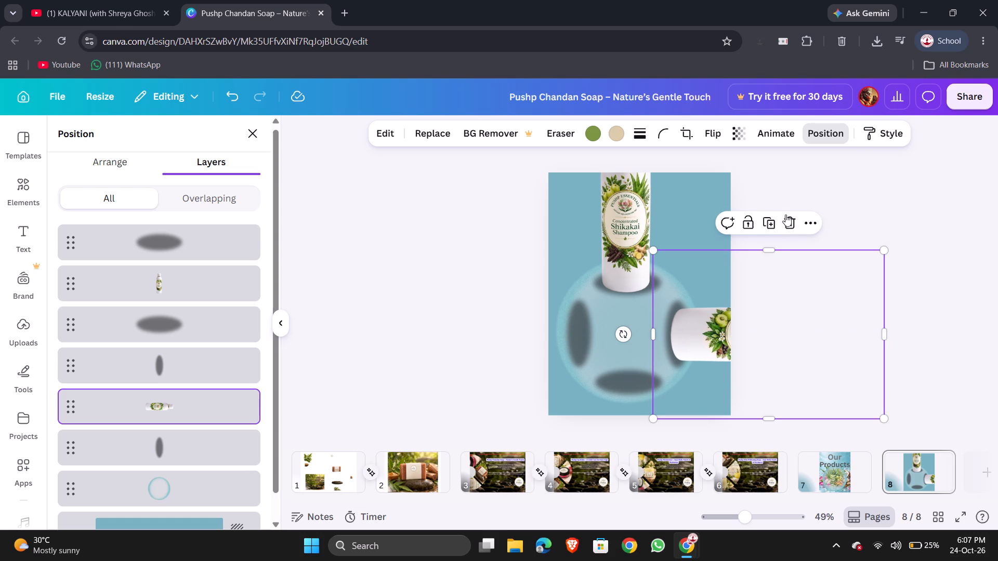
click(885, 222)
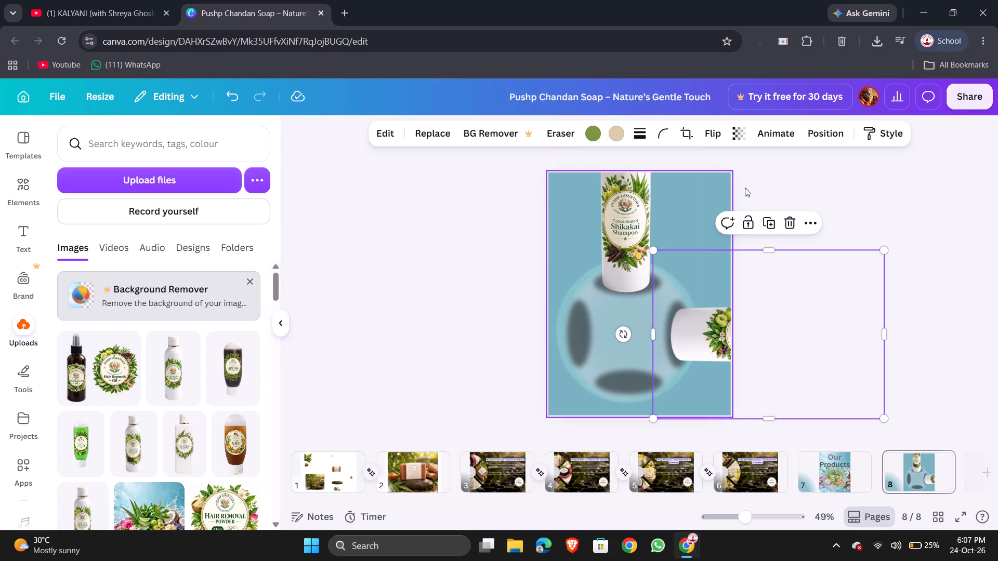
click(773, 170)
click(703, 334)
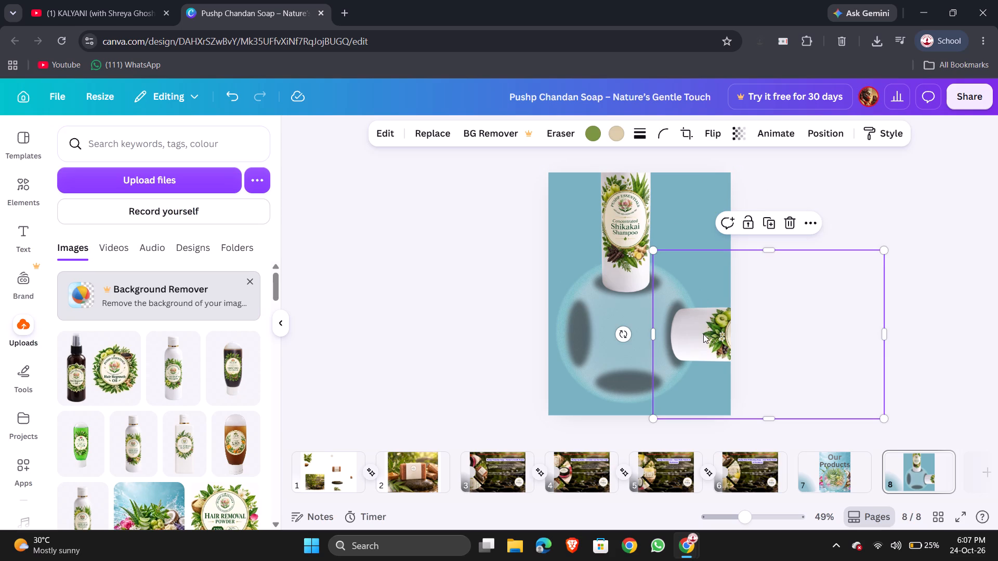
key(Left)
key(Left)
key(Up)
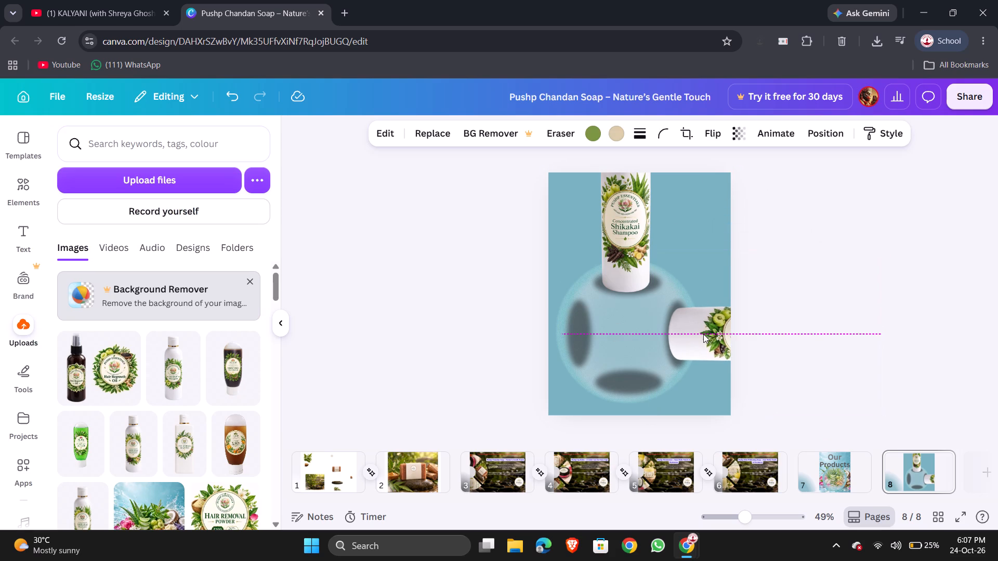
key(Right)
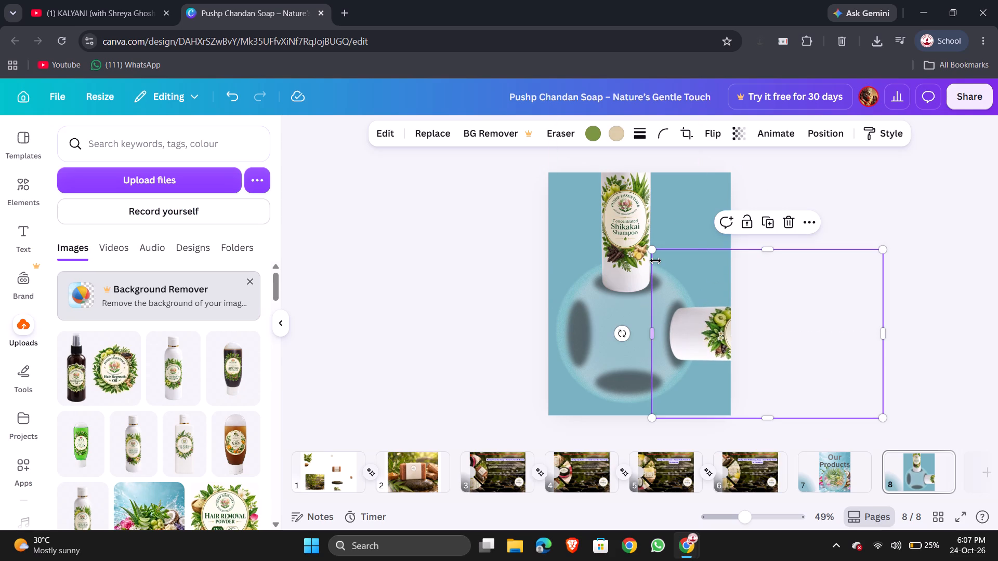
click(862, 213)
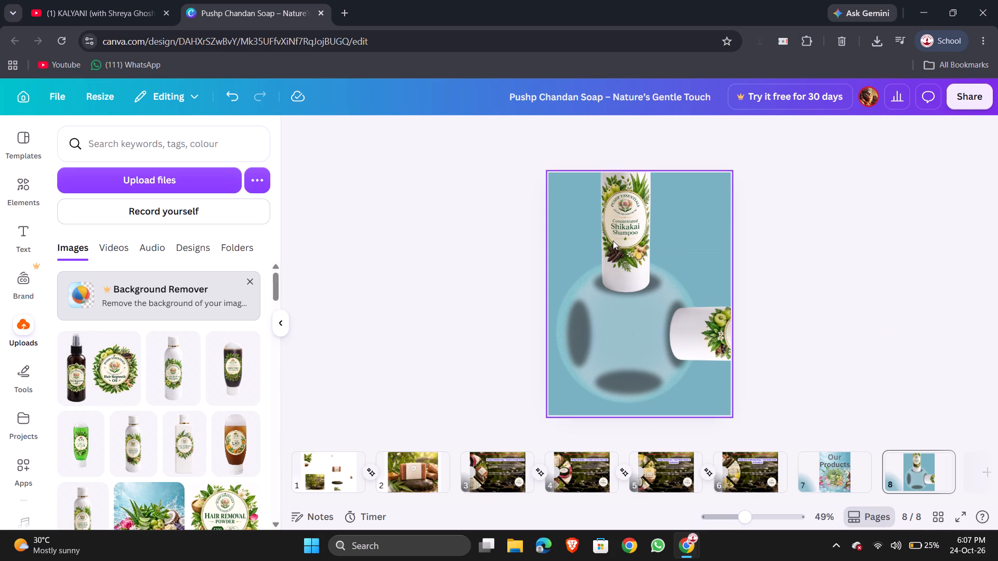
Nudge the Shikakai Shampoo bottle slightly right over the top ellipse shadow.
click(613, 241)
key(Right)
key(Right)
key(Left)
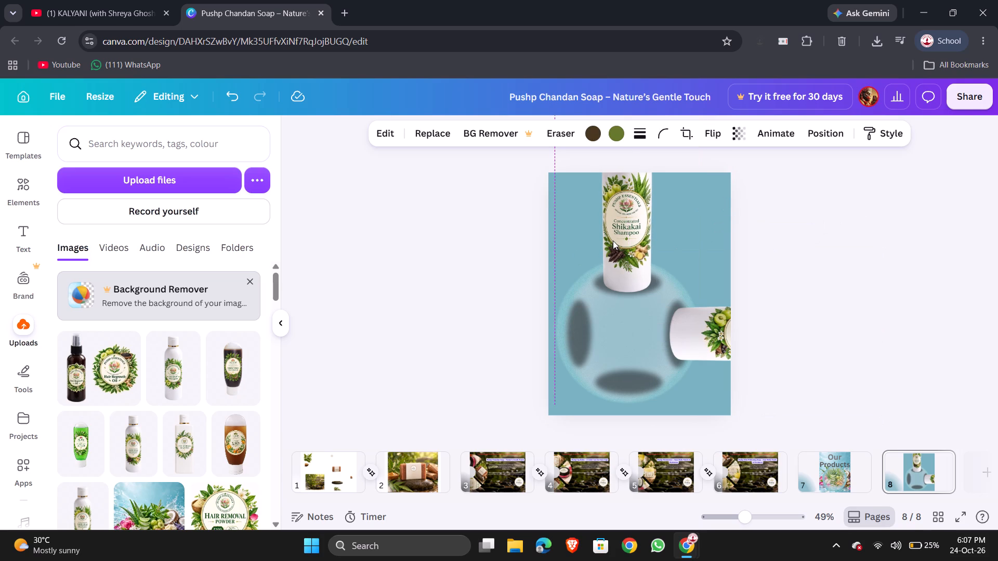
key(Right)
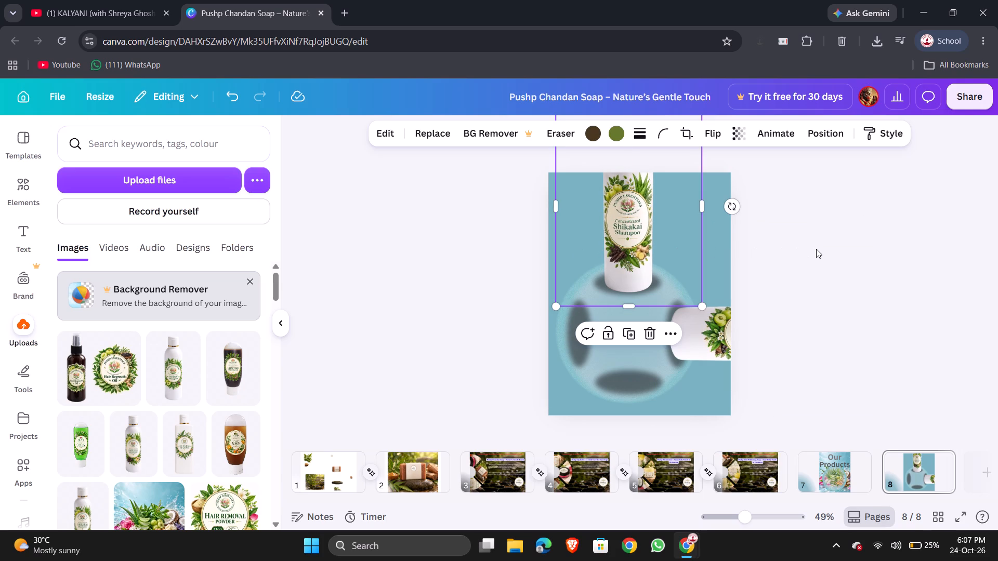
click(816, 249)
Enlarge the Shikakai Shampoo bottle slightly from its lower corner.
click(622, 243)
drag(702, 305, 708, 310)
click(827, 237)
Nudge the enlarged Shikakai Shampoo bottle up and left to centre its base on the top ellipse shadow.
click(640, 252)
key(Up)
key(Up)
key(Up)
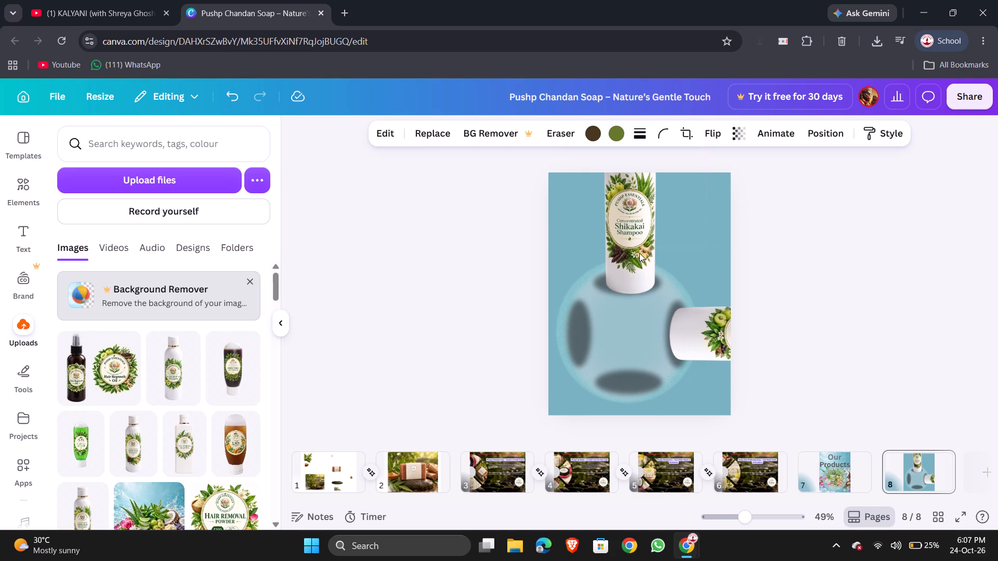
key(Up)
key(Left)
key(Left)
key(Left)
key(Left)
key(Up)
key(Up)
key(Right)
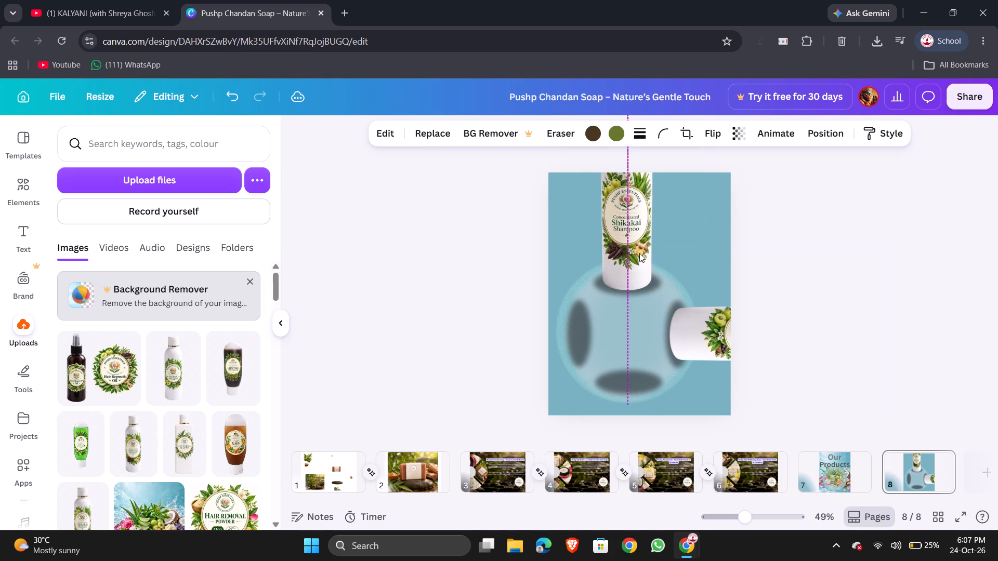
key(Down)
key(Right)
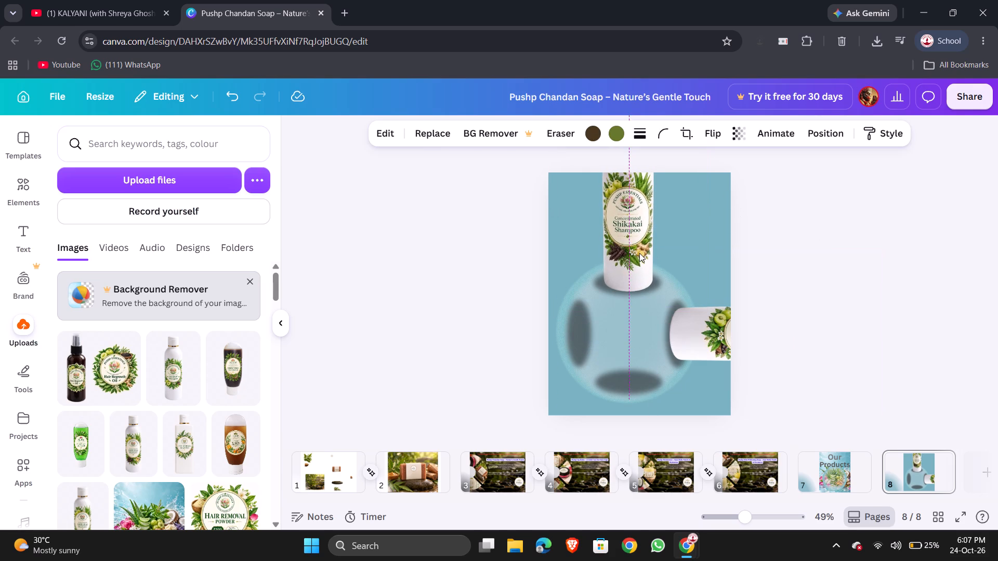
key(Down)
key(Left)
key(Up)
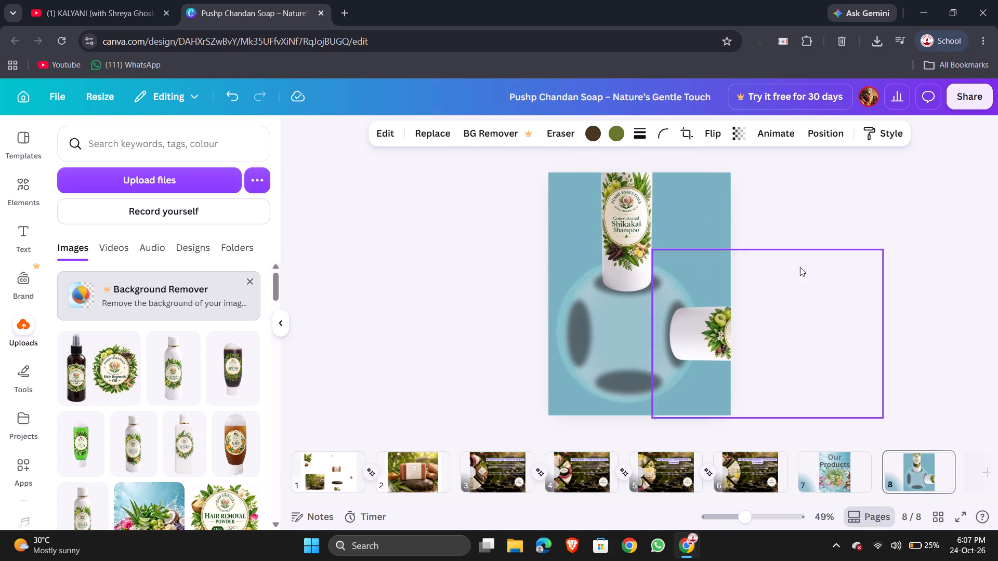
click(864, 203)
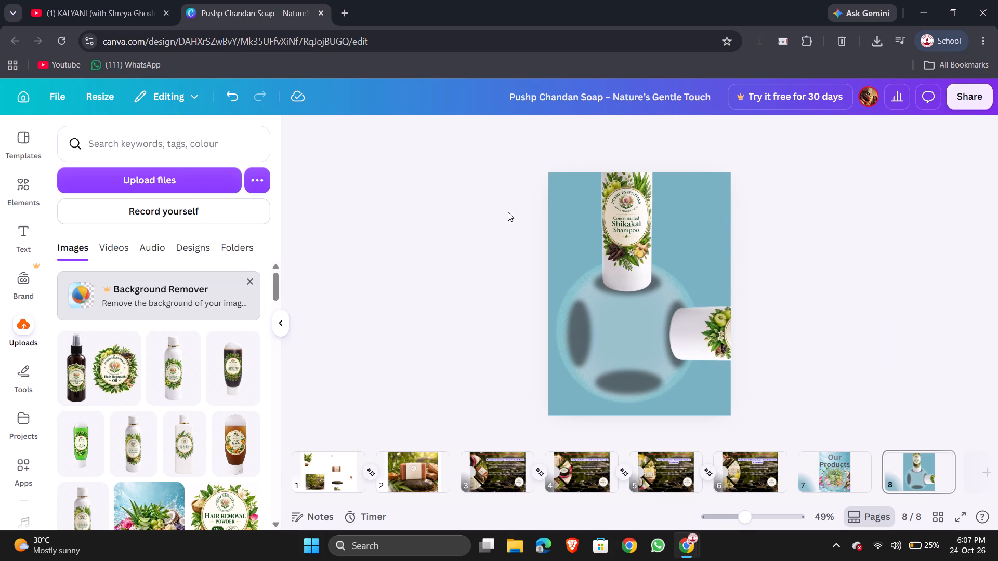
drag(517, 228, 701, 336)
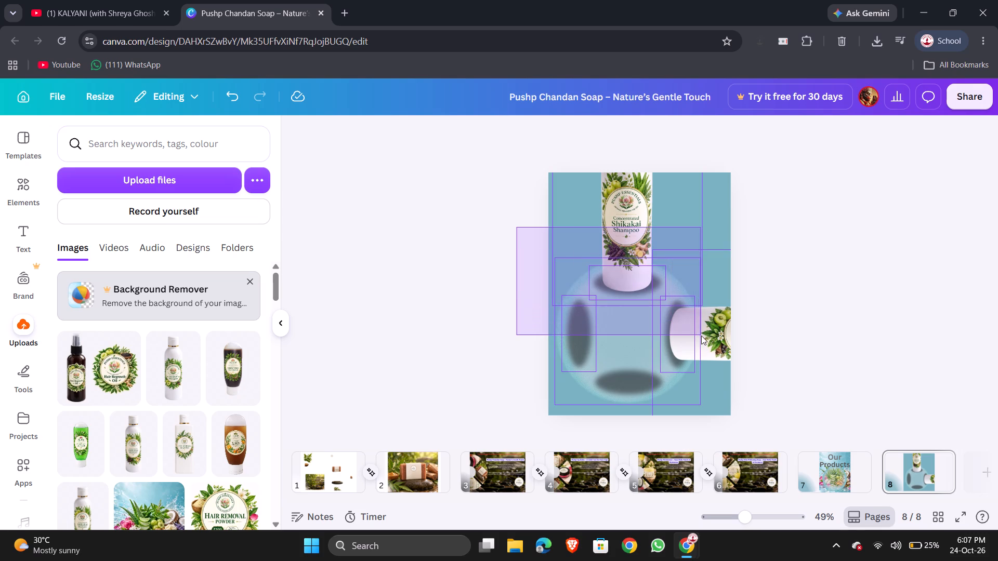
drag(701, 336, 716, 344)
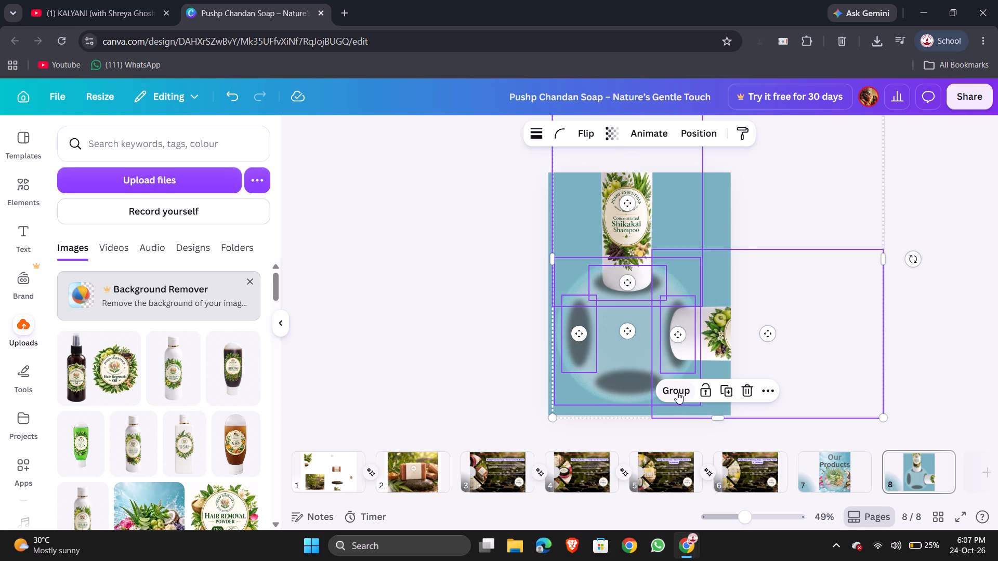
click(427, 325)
Select the pale circle, all four ellipse shadows and both bottles, and group them.
drag(532, 260, 569, 276)
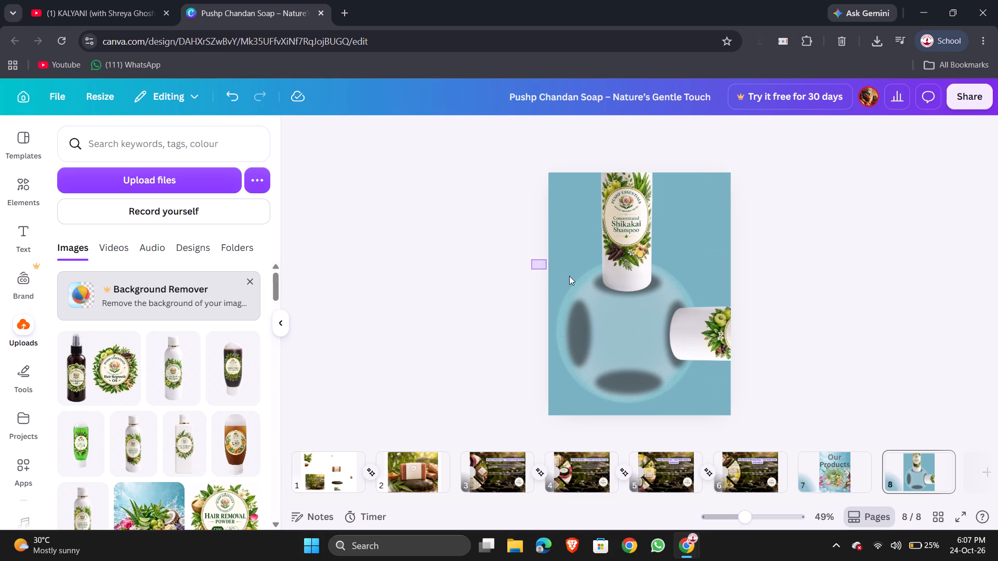
drag(569, 276, 698, 375)
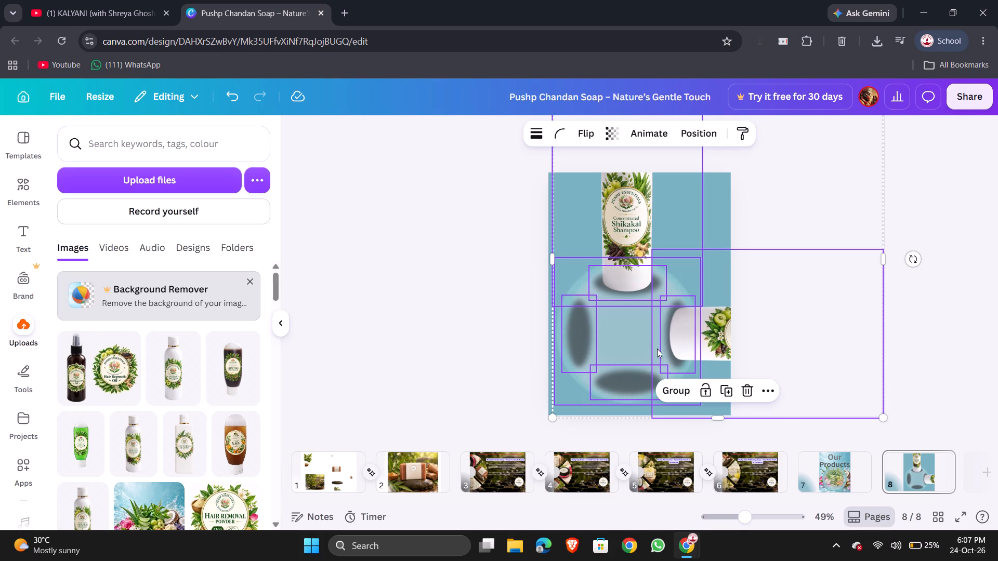
click(671, 389)
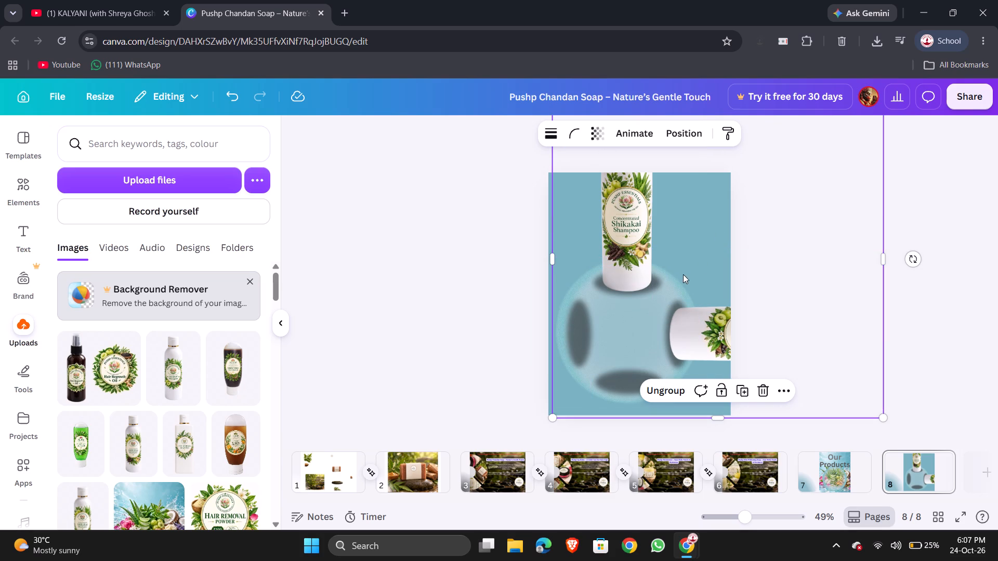
Move the grouped circle and bottles up and slightly left on the page.
drag(683, 274, 640, 282)
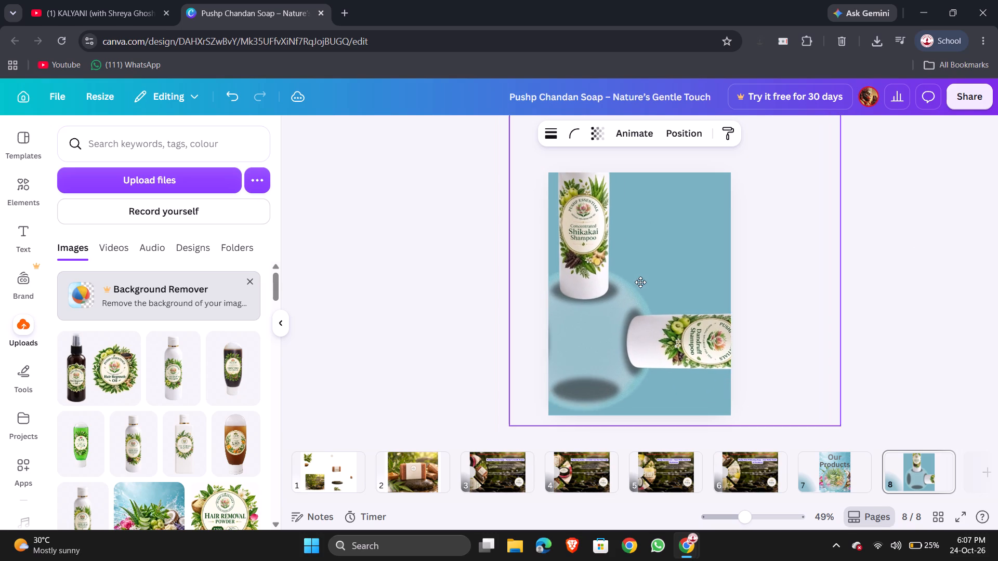
drag(640, 282, 667, 281)
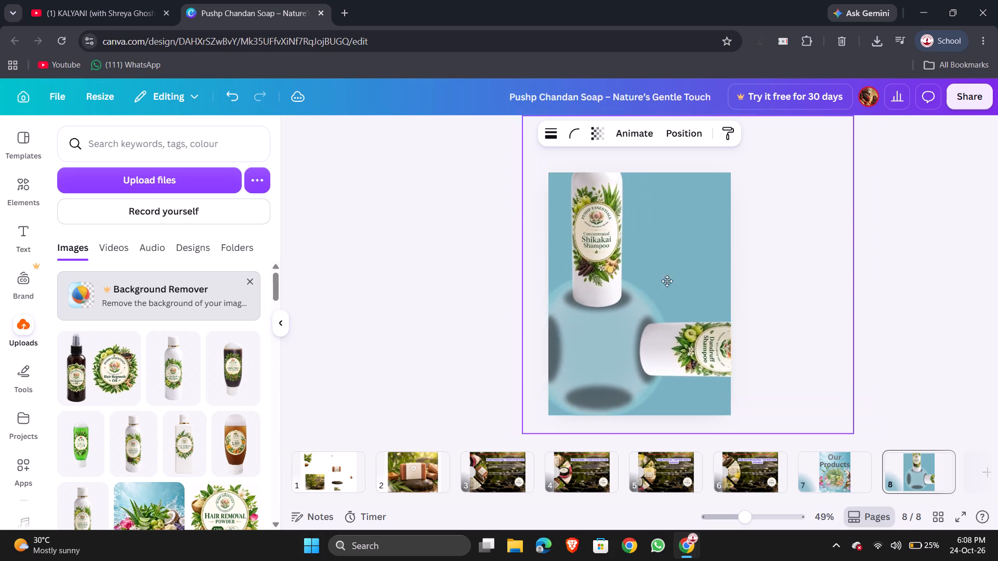
drag(667, 281, 681, 246)
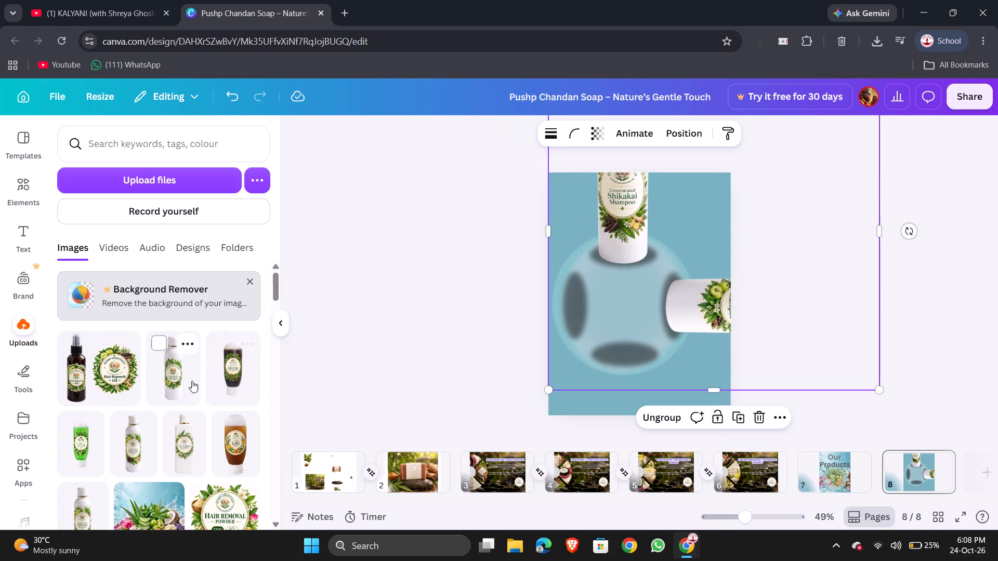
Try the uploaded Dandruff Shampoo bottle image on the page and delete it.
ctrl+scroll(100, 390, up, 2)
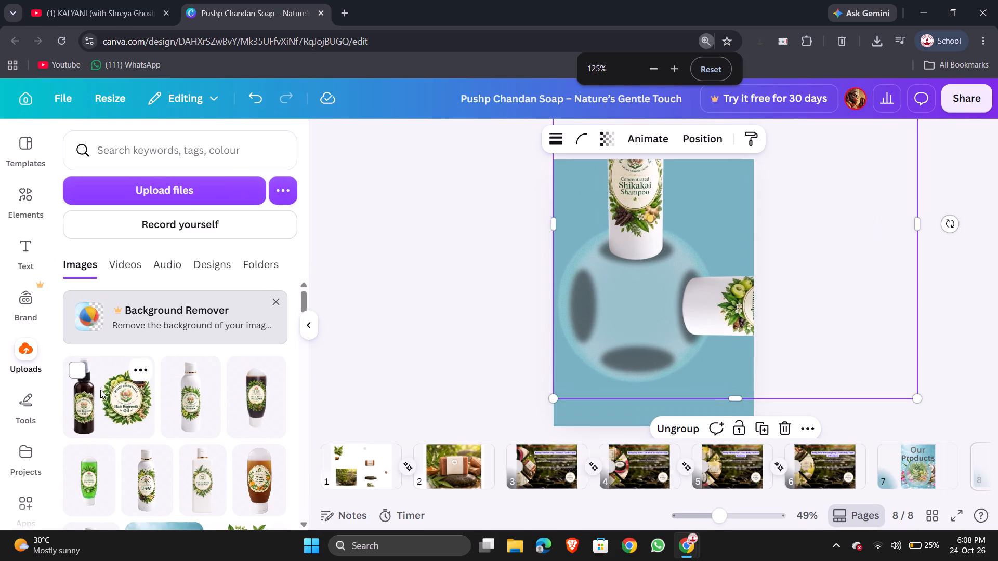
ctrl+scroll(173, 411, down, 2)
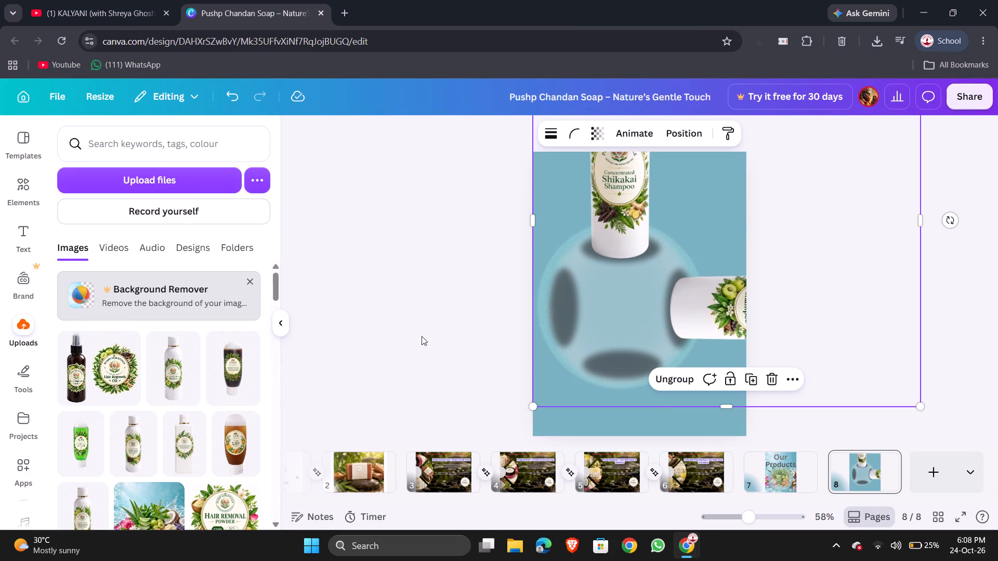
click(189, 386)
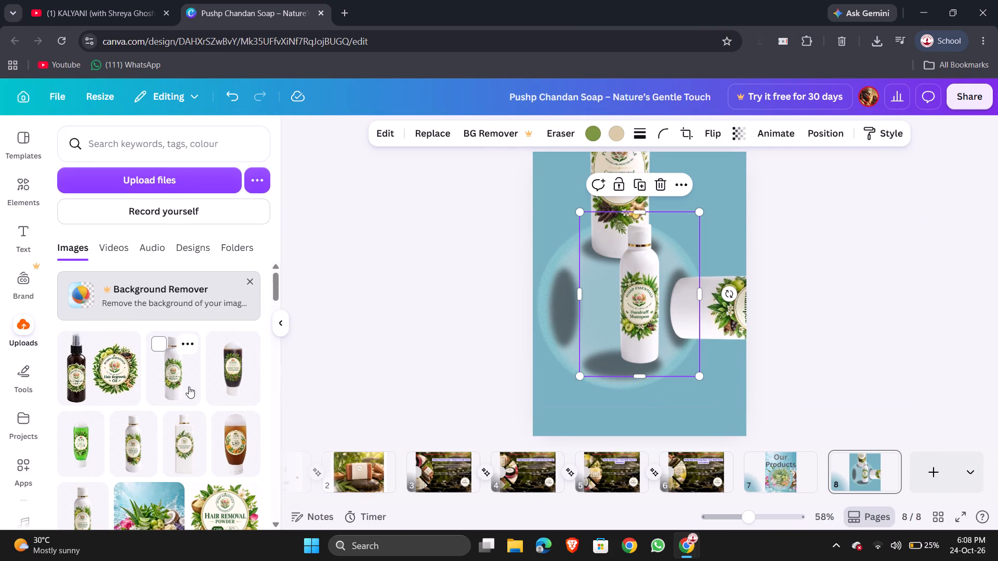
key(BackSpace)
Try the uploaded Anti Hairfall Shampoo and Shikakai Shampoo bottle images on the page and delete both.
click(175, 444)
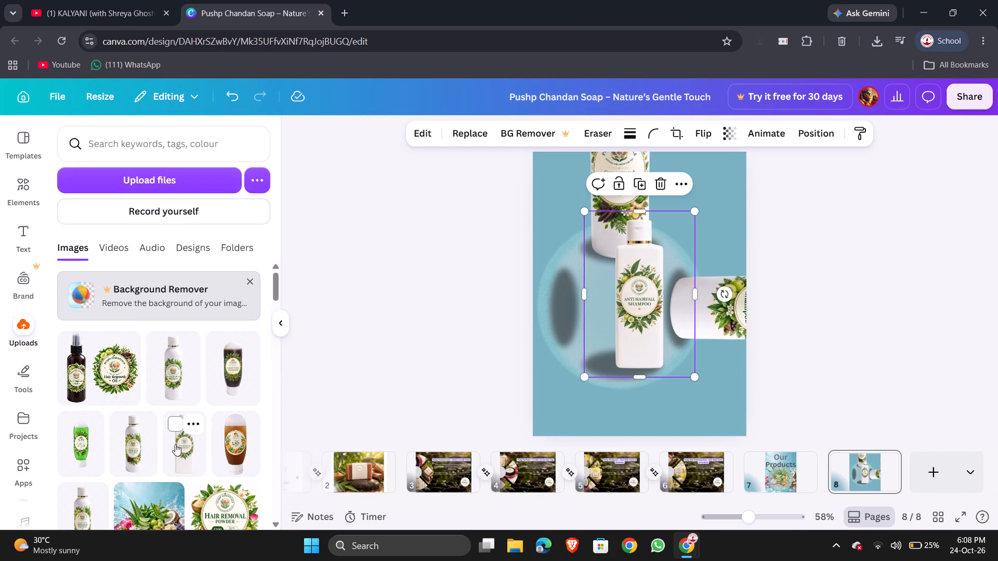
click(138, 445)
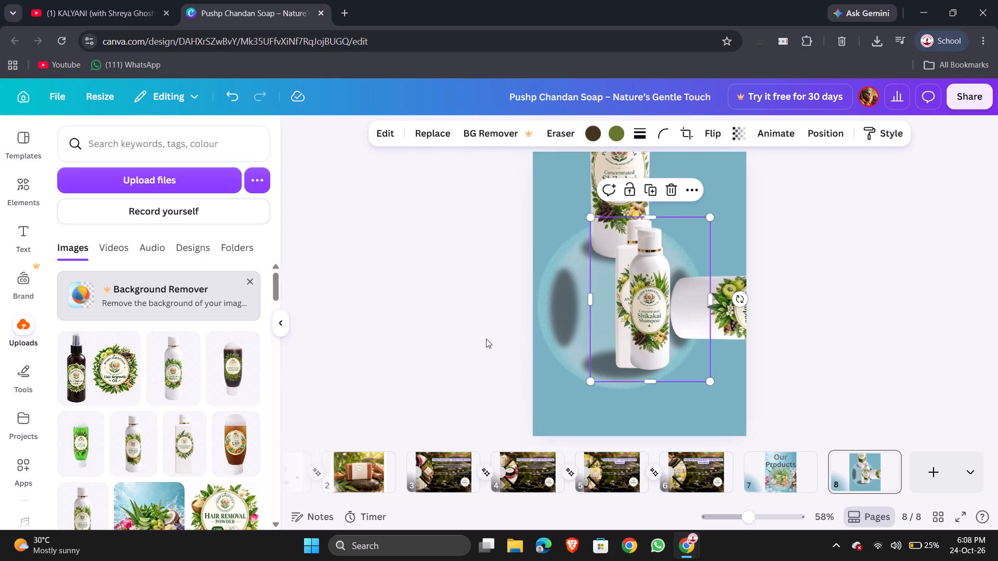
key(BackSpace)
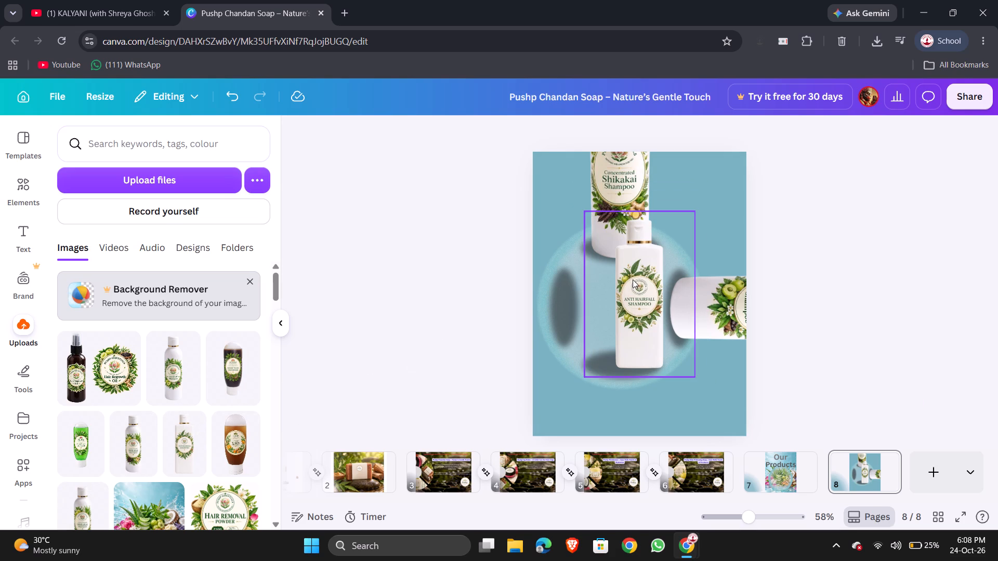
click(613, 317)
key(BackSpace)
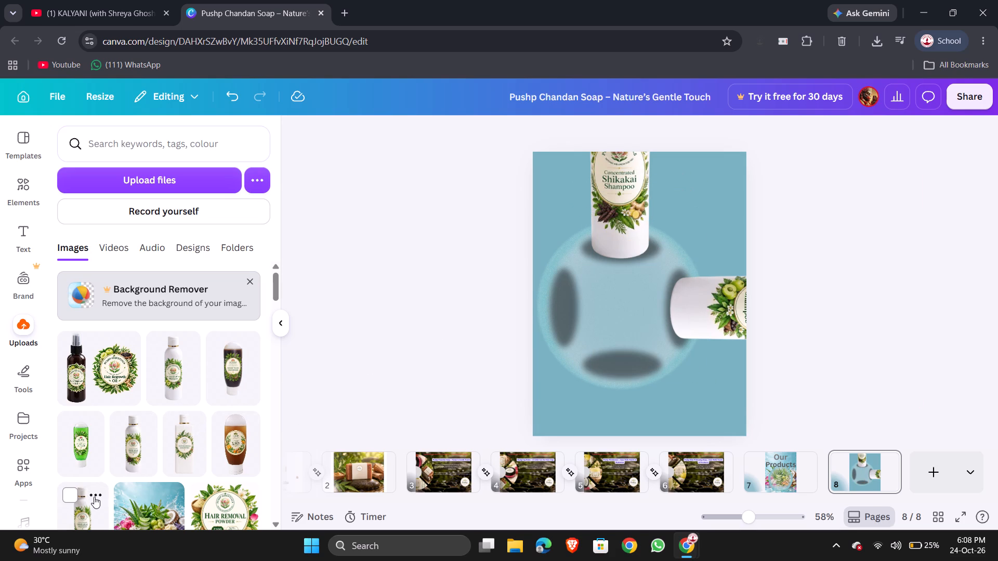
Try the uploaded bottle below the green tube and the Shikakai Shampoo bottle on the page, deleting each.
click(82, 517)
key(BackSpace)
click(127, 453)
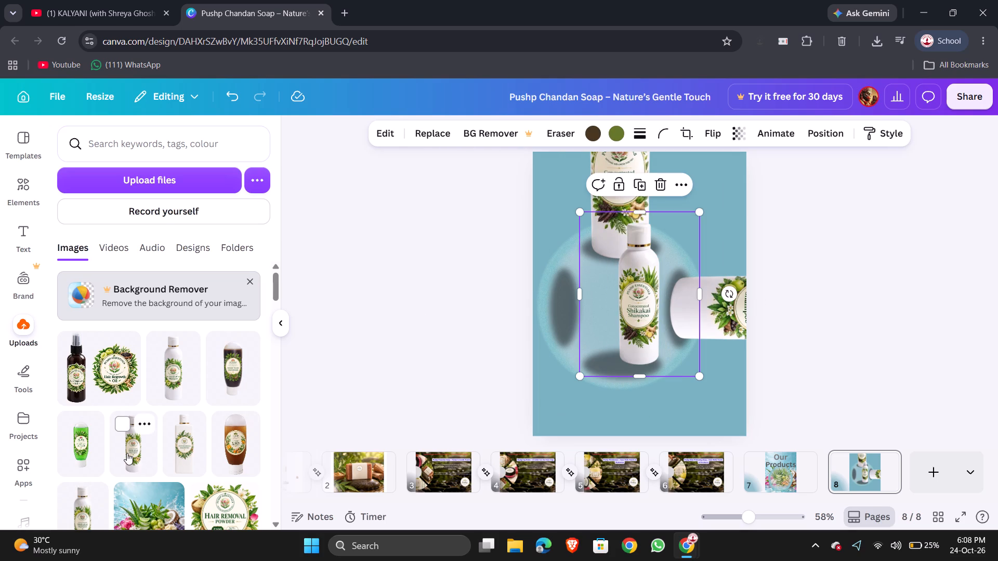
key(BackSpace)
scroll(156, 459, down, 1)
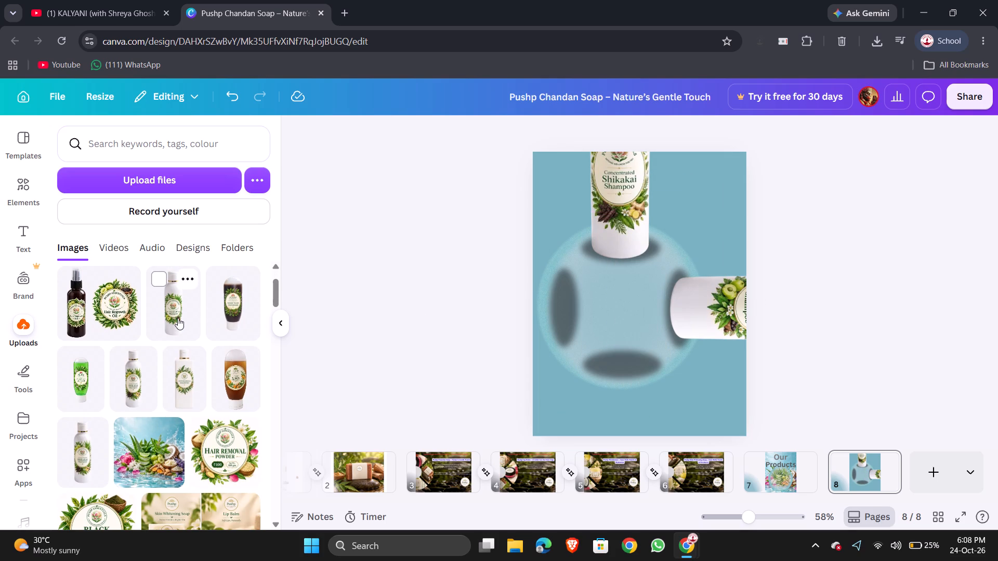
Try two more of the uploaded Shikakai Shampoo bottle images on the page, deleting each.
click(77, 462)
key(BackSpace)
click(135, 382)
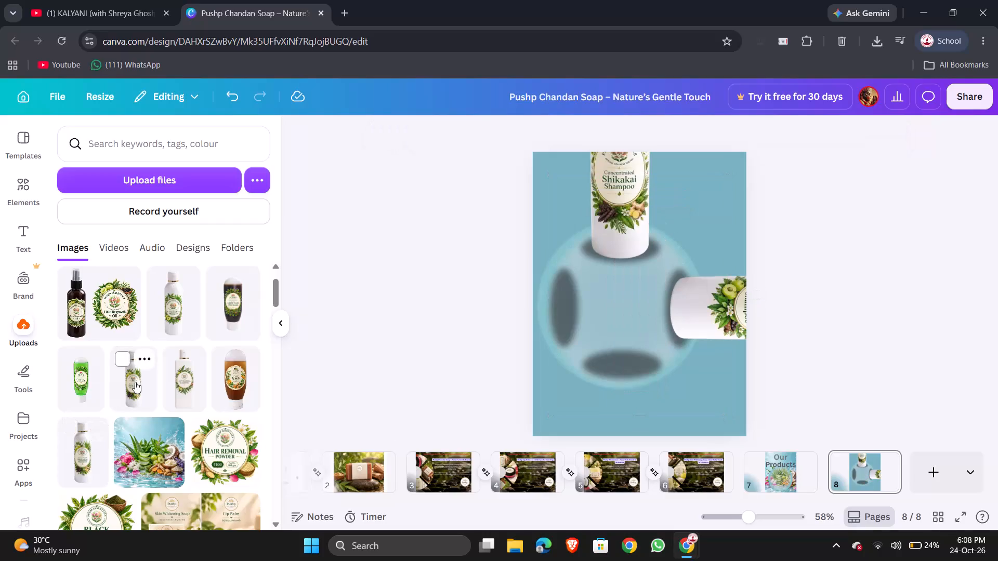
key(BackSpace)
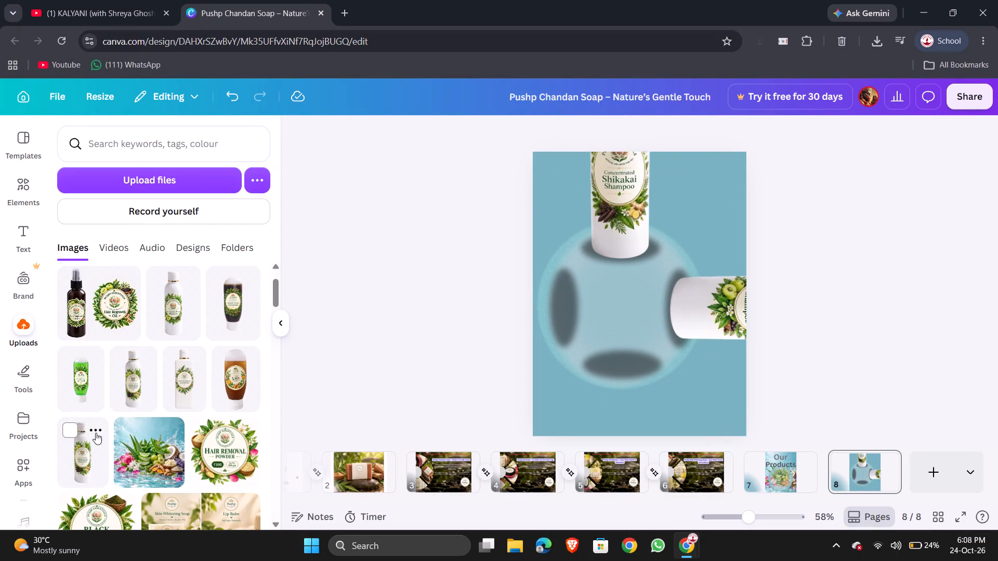
Move the uploaded Botanical_Shikakai_Shampoo_Bottle-removebg-preview.png image to the bin.
click(96, 433)
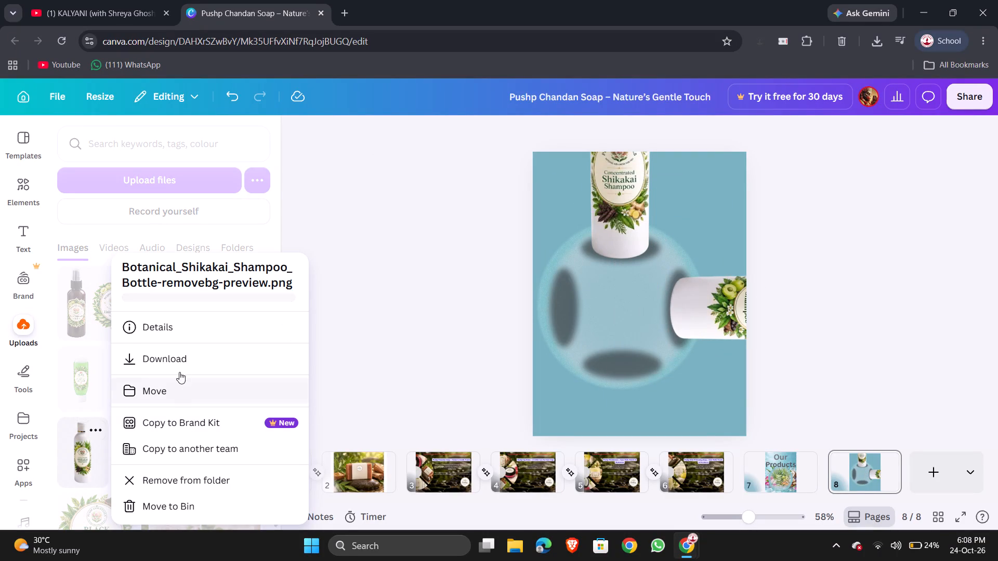
click(175, 505)
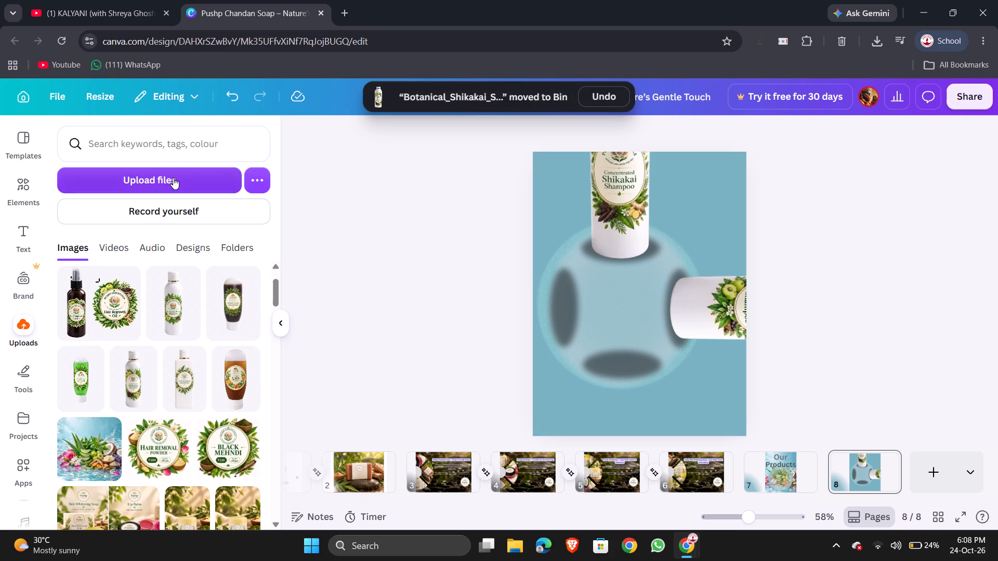
Upload the Premium_Shikakai_Shampoo_Bottle-removebg-preview image from the Downloads folder.
click(173, 178)
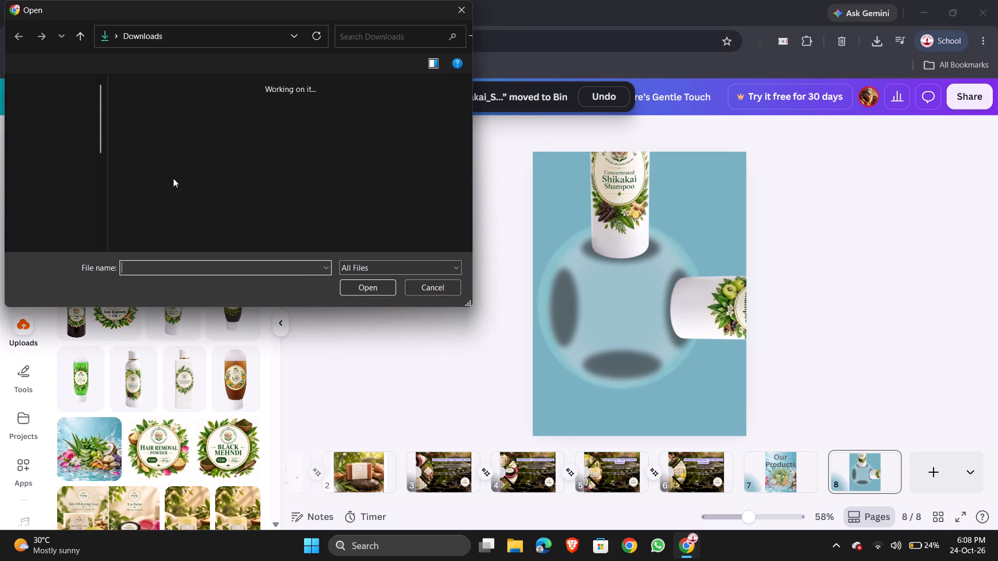
ctrl+scroll(158, 128, up, 5)
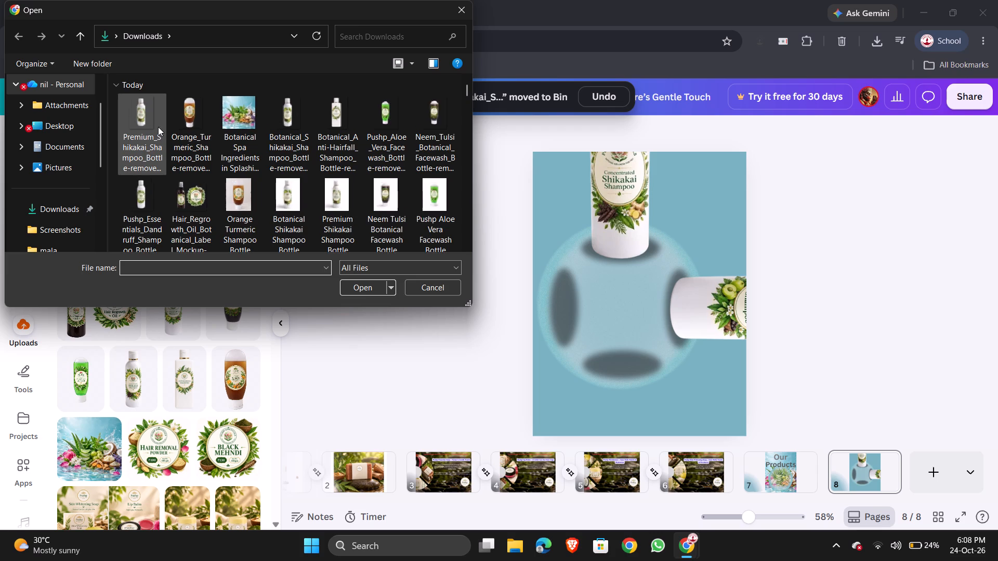
ctrl+scroll(158, 127, up, 20)
ctrl+scroll(158, 127, up, 20)
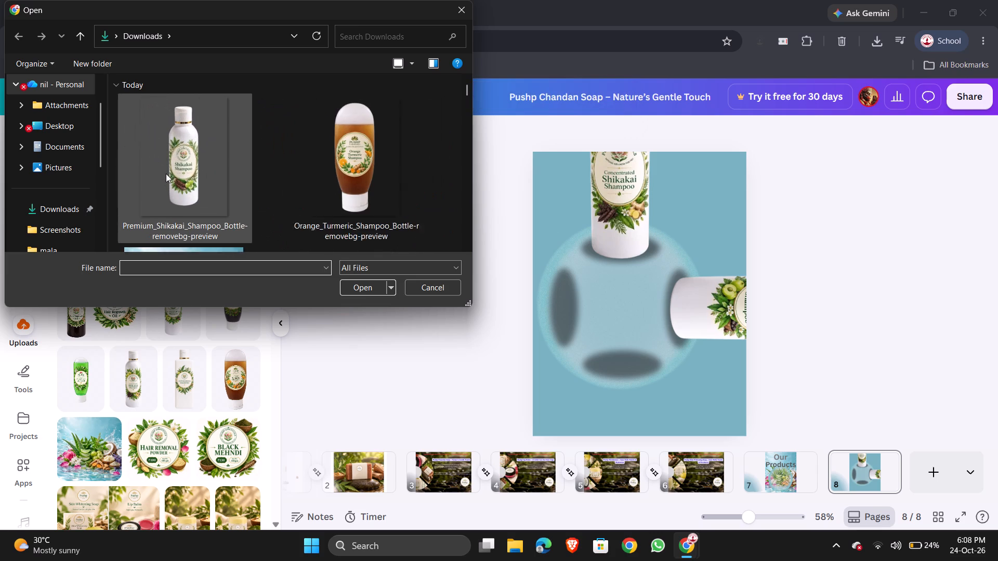
click(166, 173)
click(350, 289)
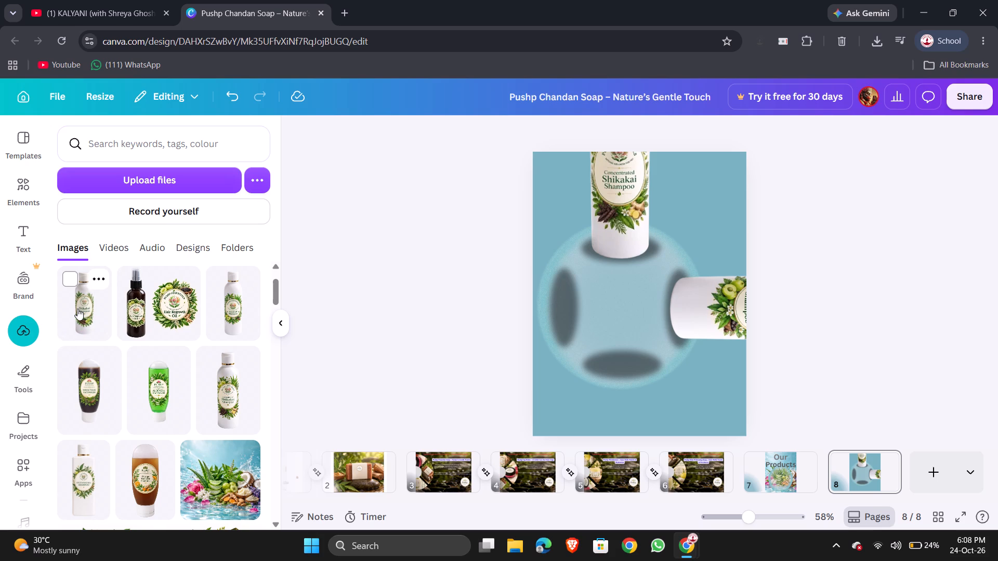
Place the newly uploaded Shikakai Shampoo bottle on page 8 and enlarge it to about the width of the bottles already placed.
click(77, 309)
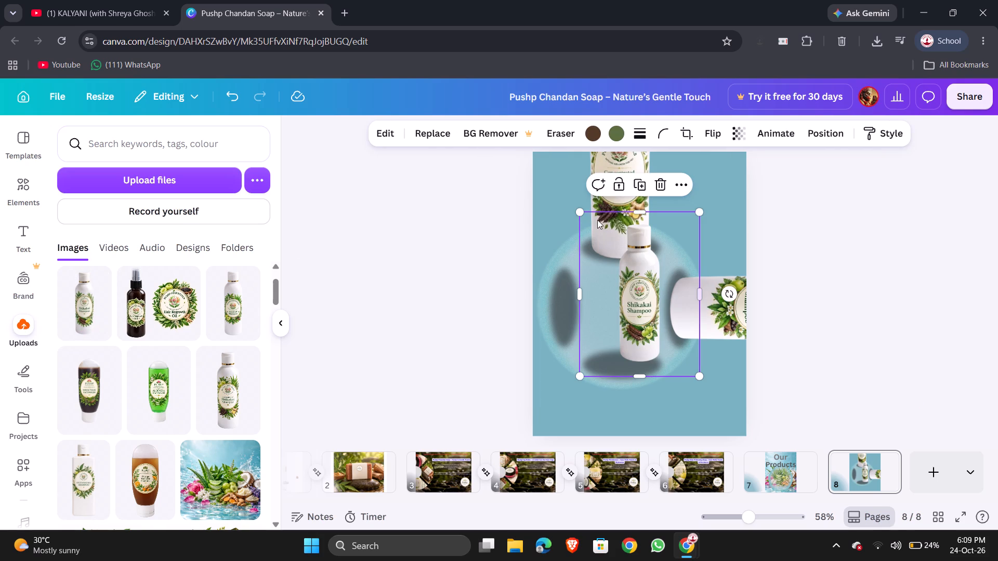
drag(583, 212, 513, 186)
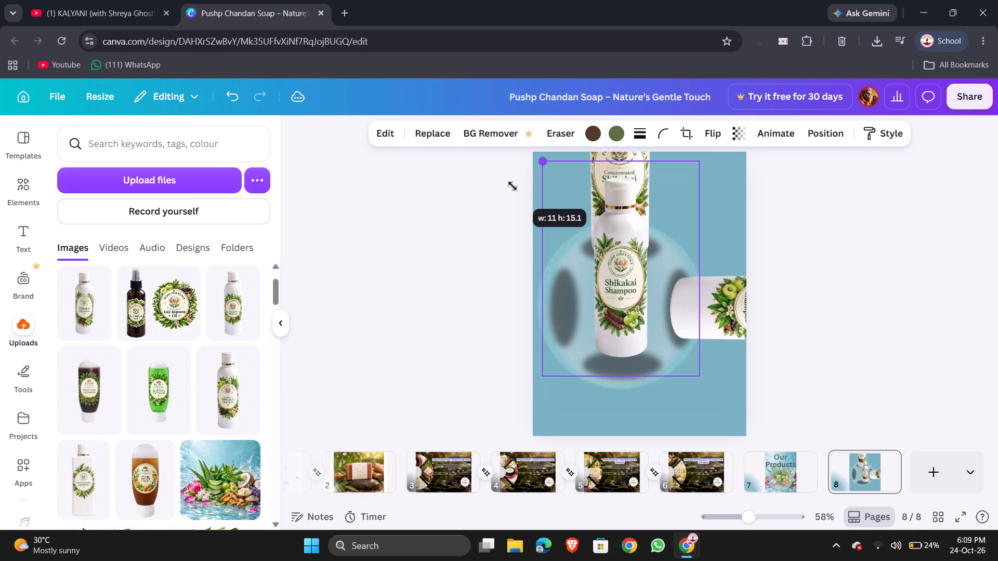
drag(513, 186, 493, 174)
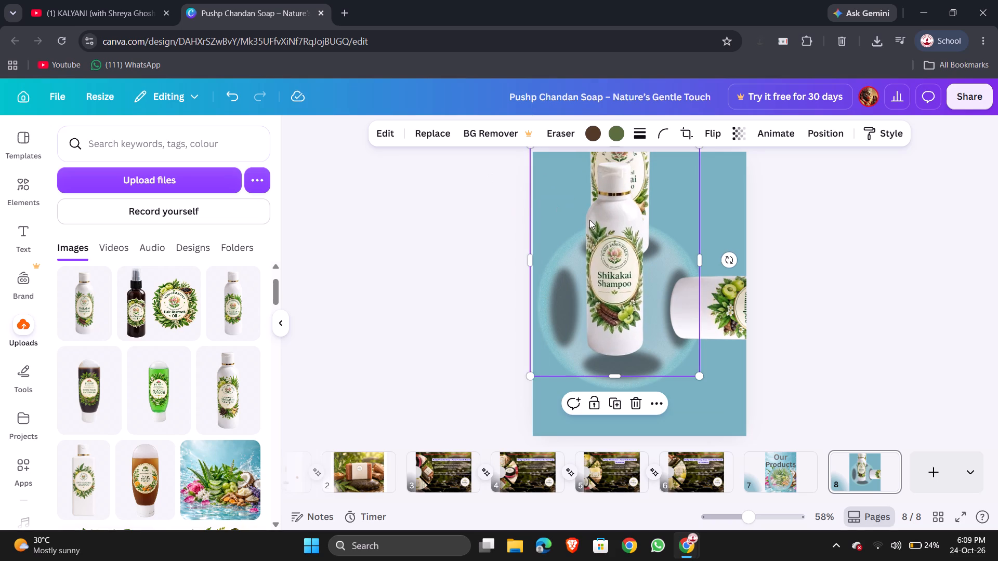
drag(611, 236, 622, 241)
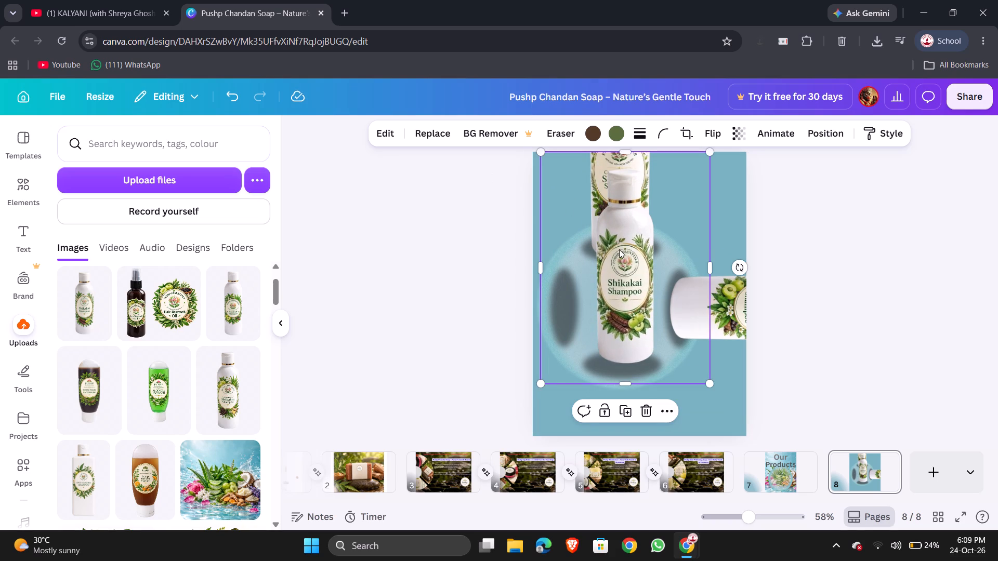
drag(619, 249, 615, 254)
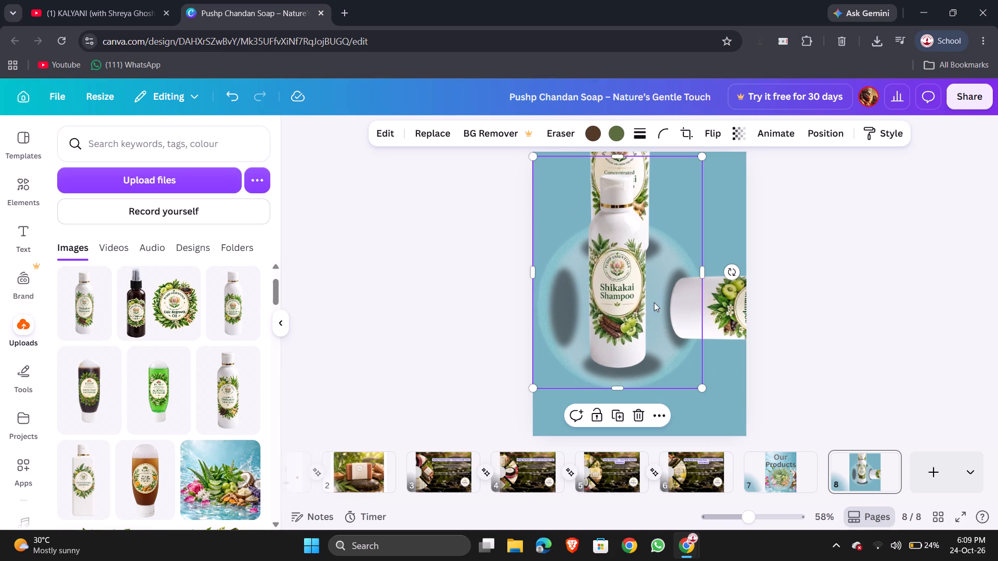
drag(706, 388, 718, 393)
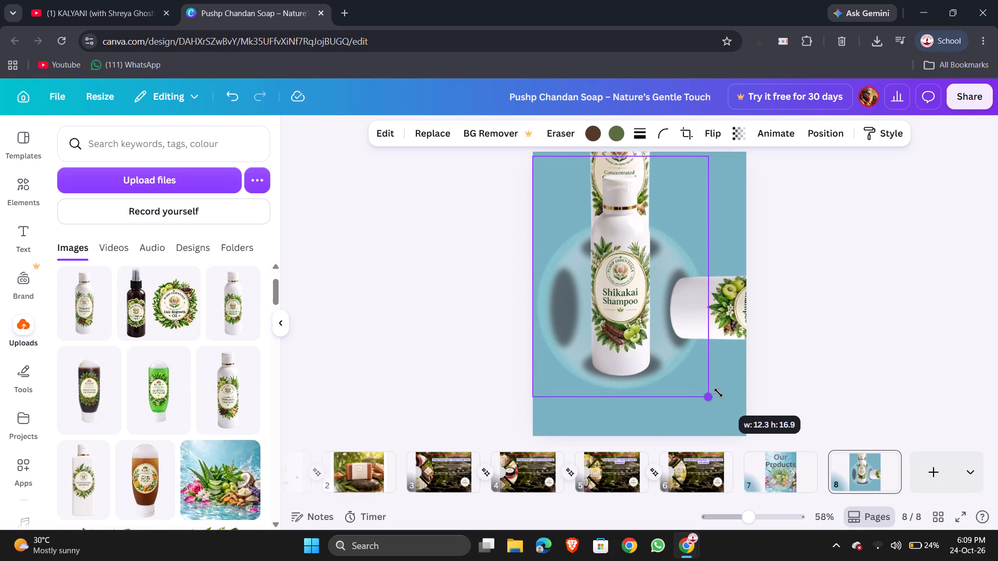
drag(718, 393, 743, 412)
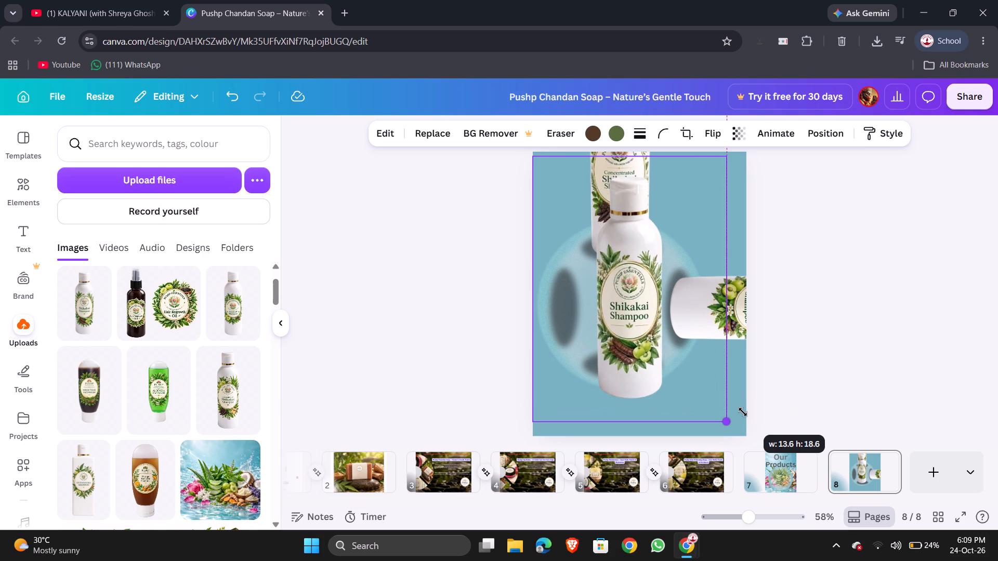
drag(743, 412, 729, 391)
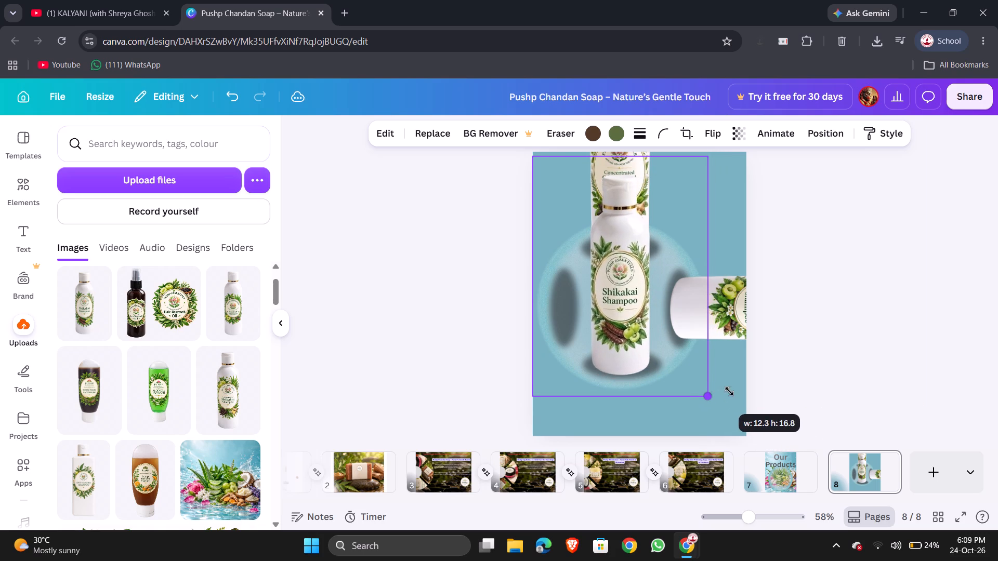
drag(729, 391, 745, 399)
drag(627, 356, 628, 340)
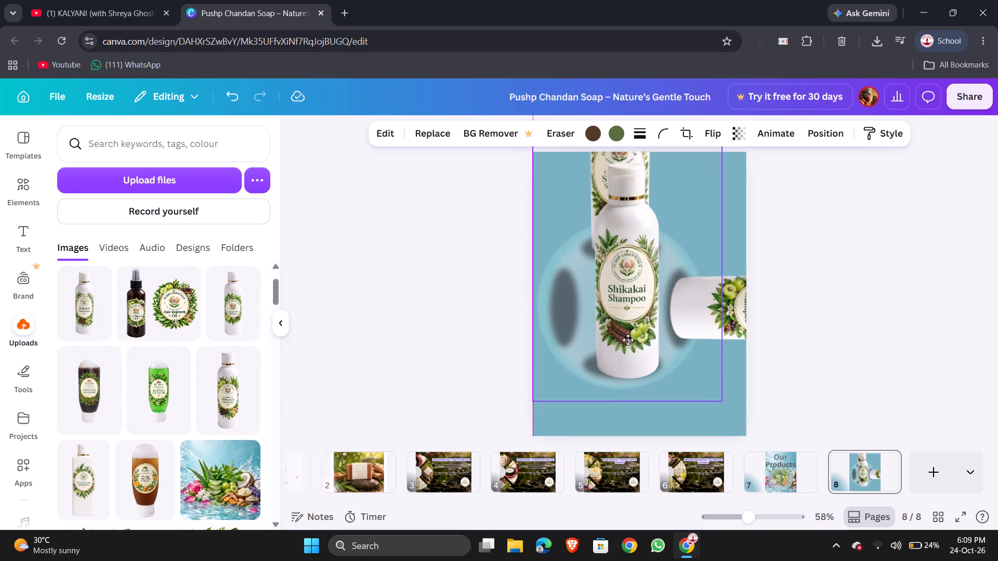
drag(628, 340, 621, 340)
Rotate the new Shikakai Shampoo bottle to about -90° so it lies horizontally with its cap facing left.
drag(743, 273, 594, 217)
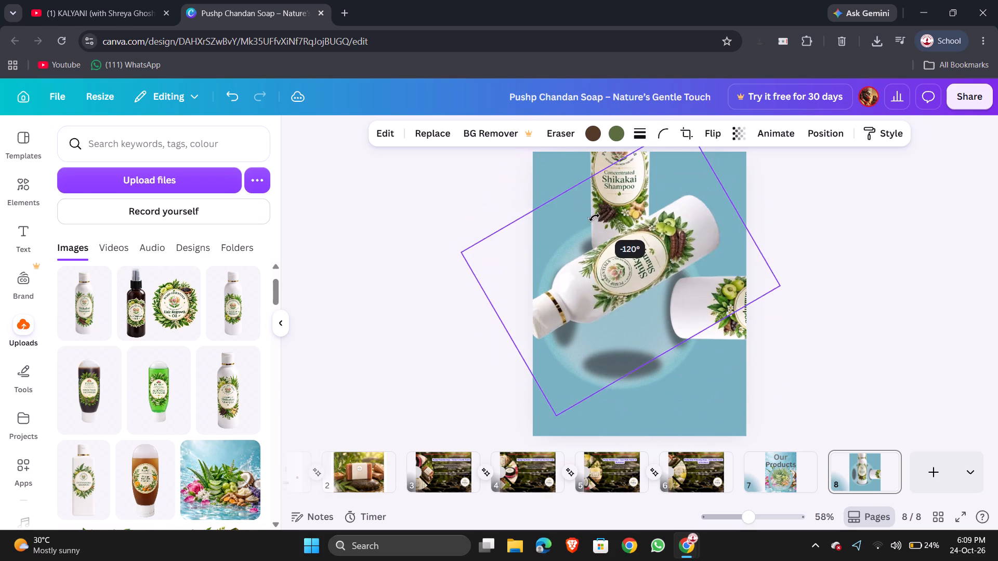
drag(594, 217, 626, 212)
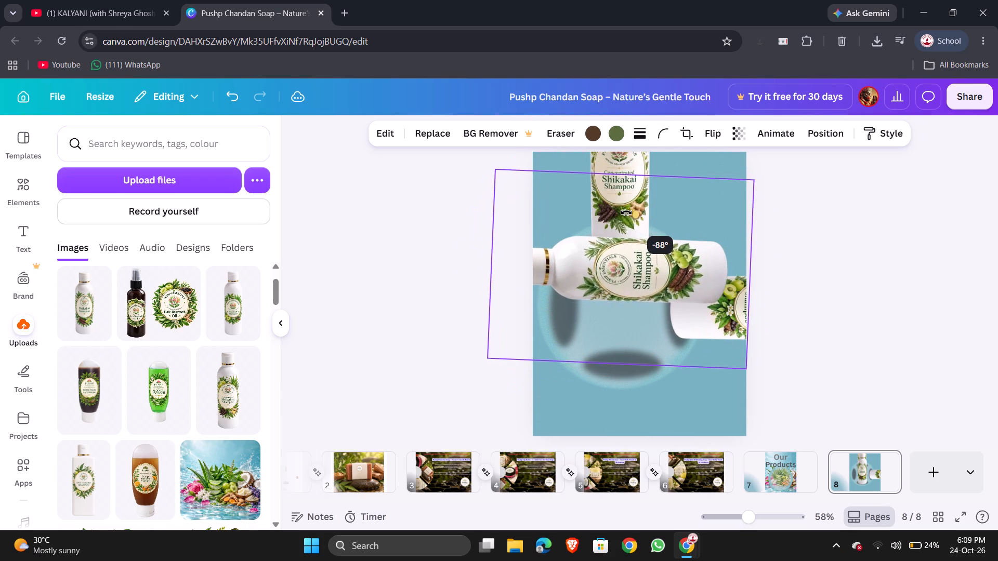
drag(626, 212, 625, 212)
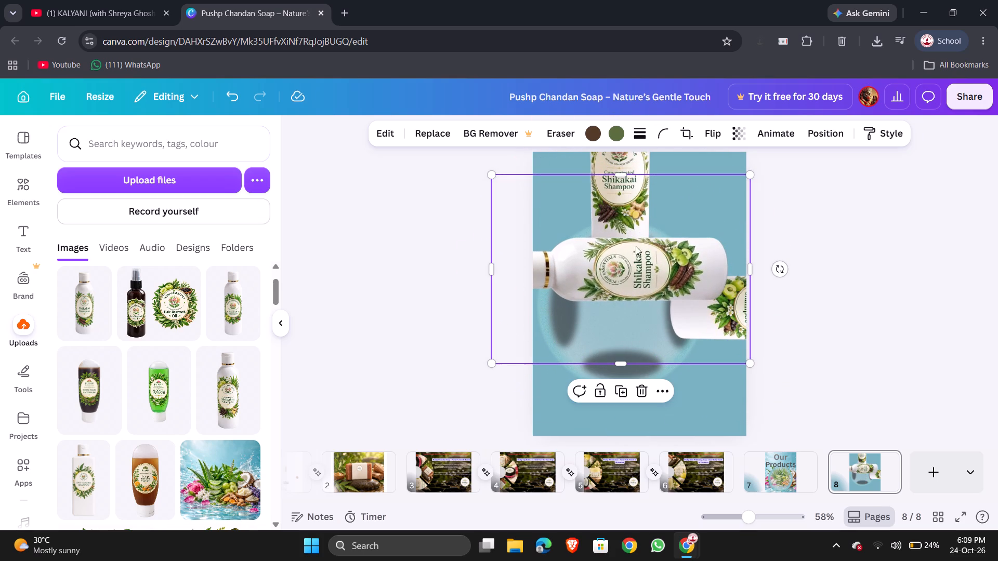
Move the horizontal Shikakai Shampoo bottle so its base rests on the circle's left ellipse shadow, partly off the page.
drag(687, 278, 533, 318)
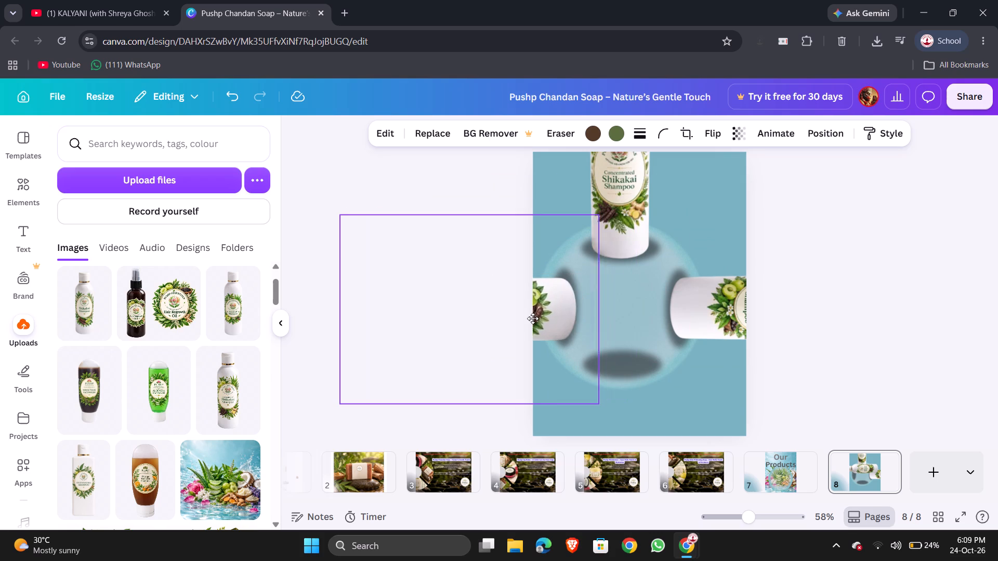
drag(533, 318, 537, 311)
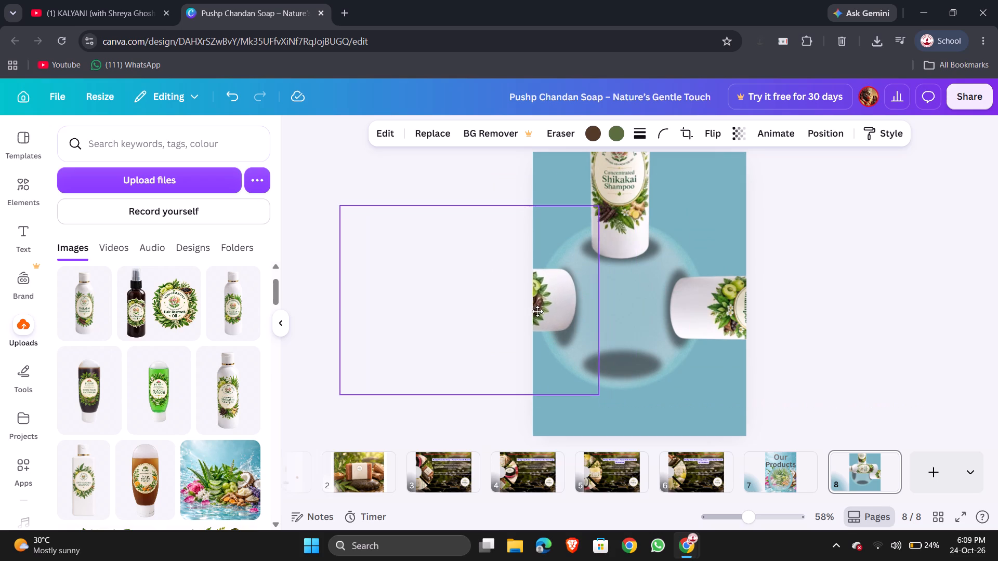
drag(537, 311, 533, 315)
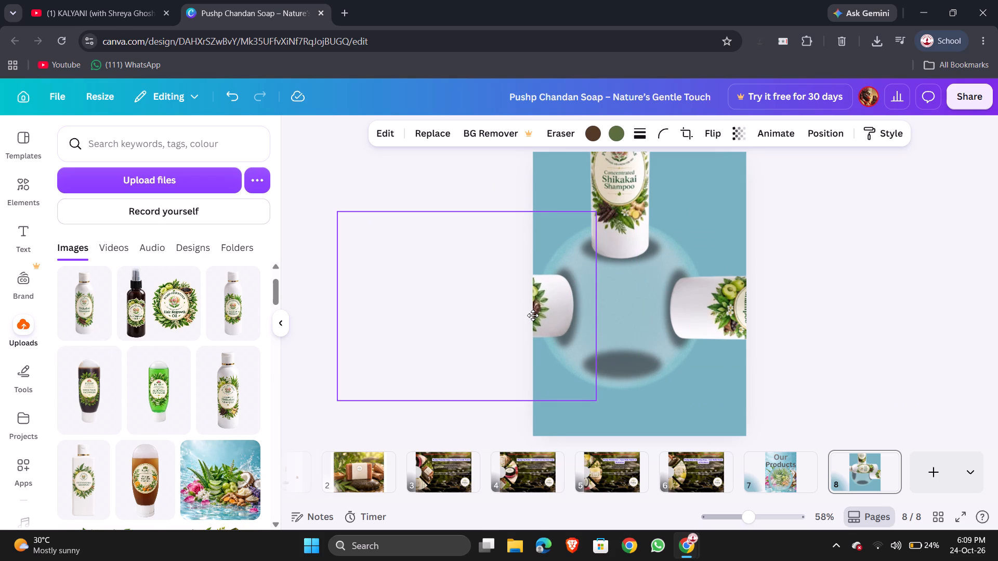
drag(533, 315, 533, 316)
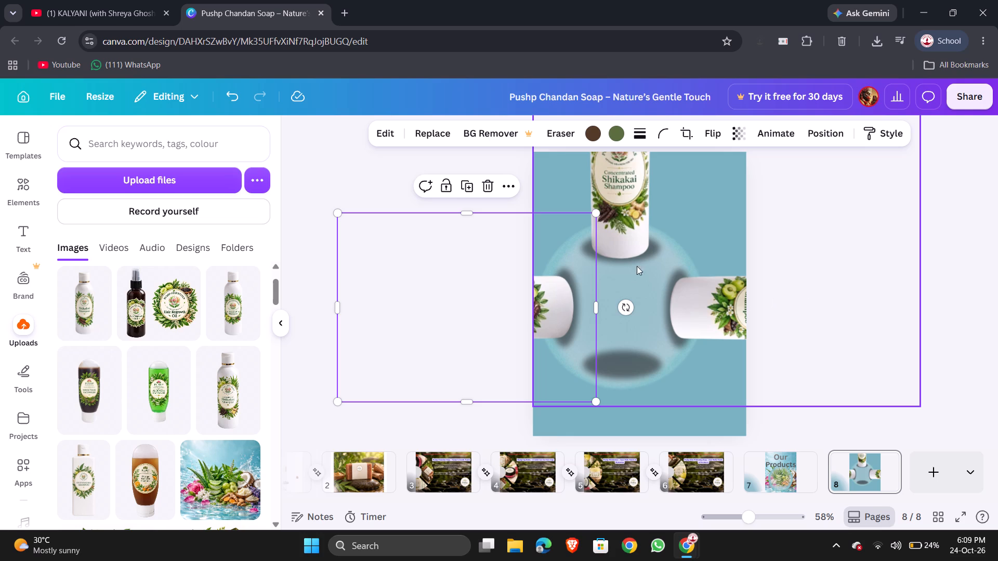
key(Right)
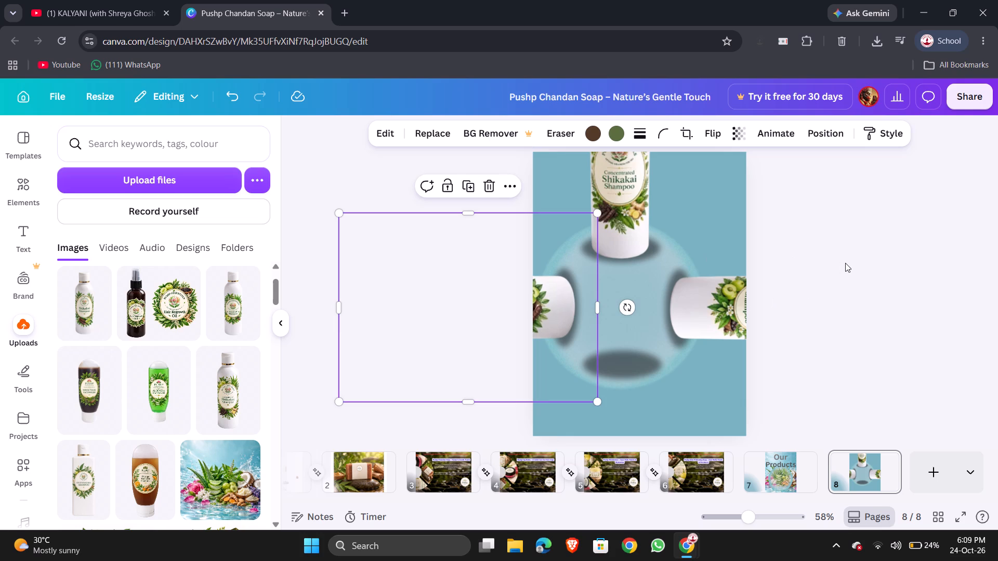
key(Right)
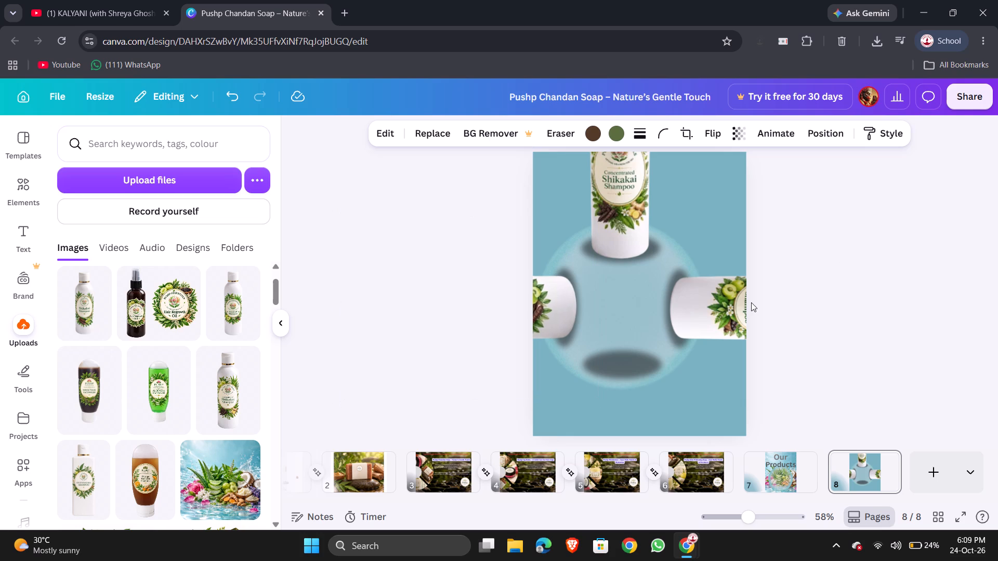
key(Left)
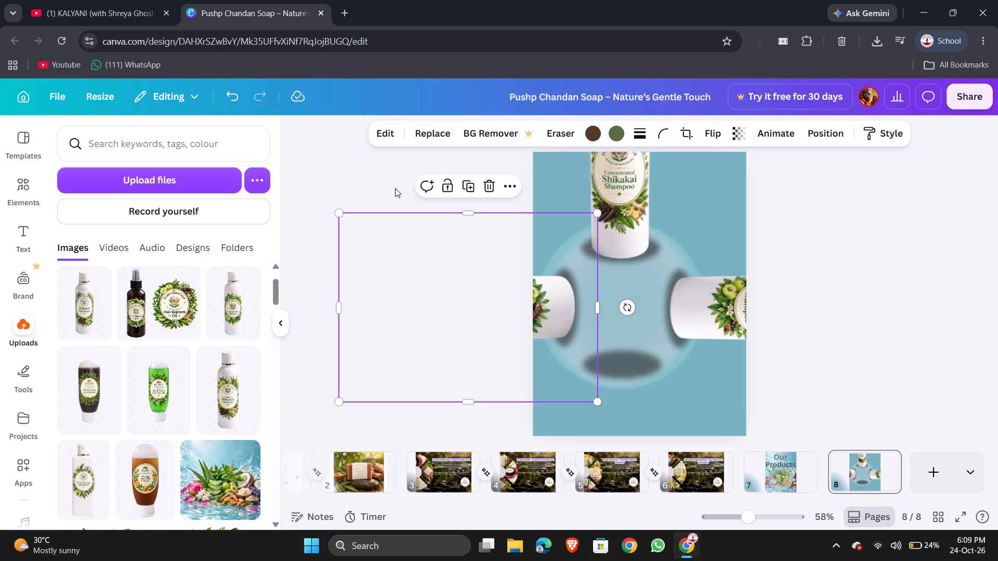
Group the new left bottle with the circle and bottle arrangement and move the group slightly right and down on the page.
click(392, 181)
drag(524, 217, 603, 259)
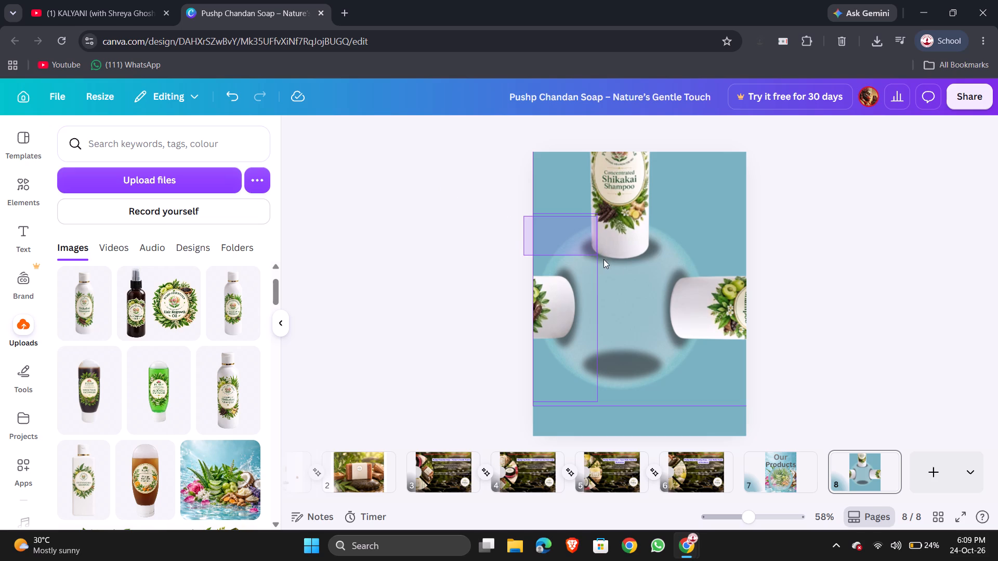
drag(603, 259, 731, 402)
click(589, 382)
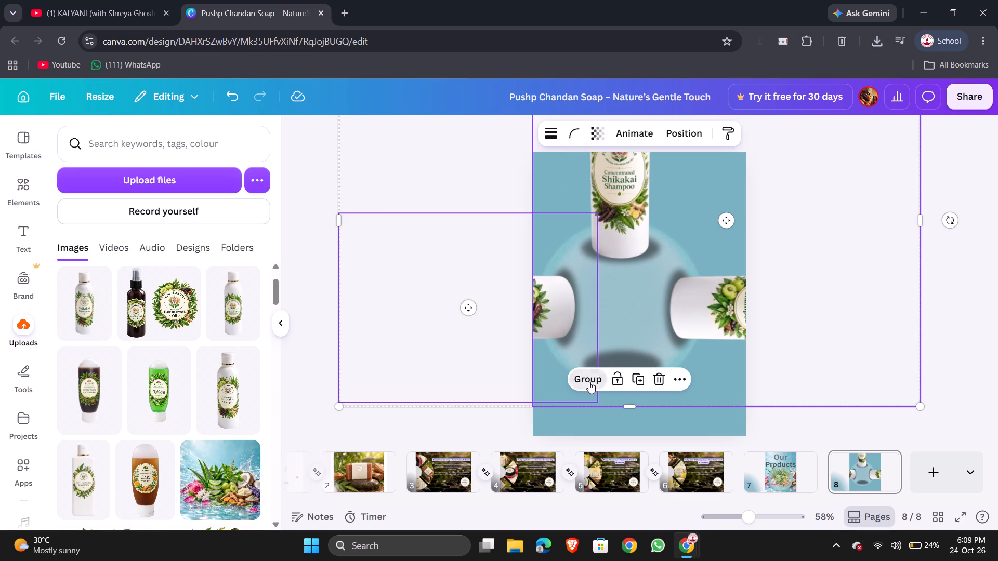
drag(640, 300, 676, 283)
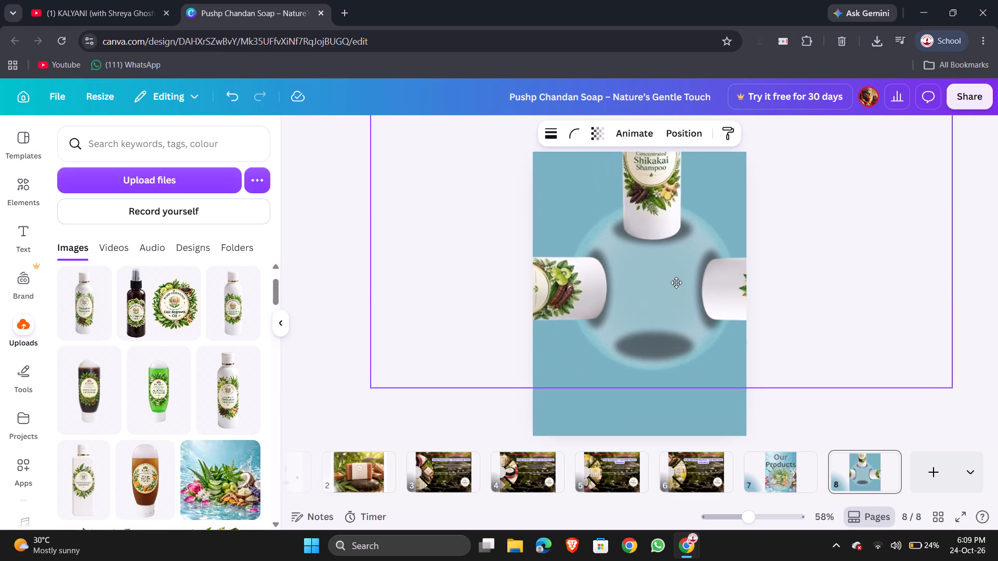
drag(676, 283, 659, 302)
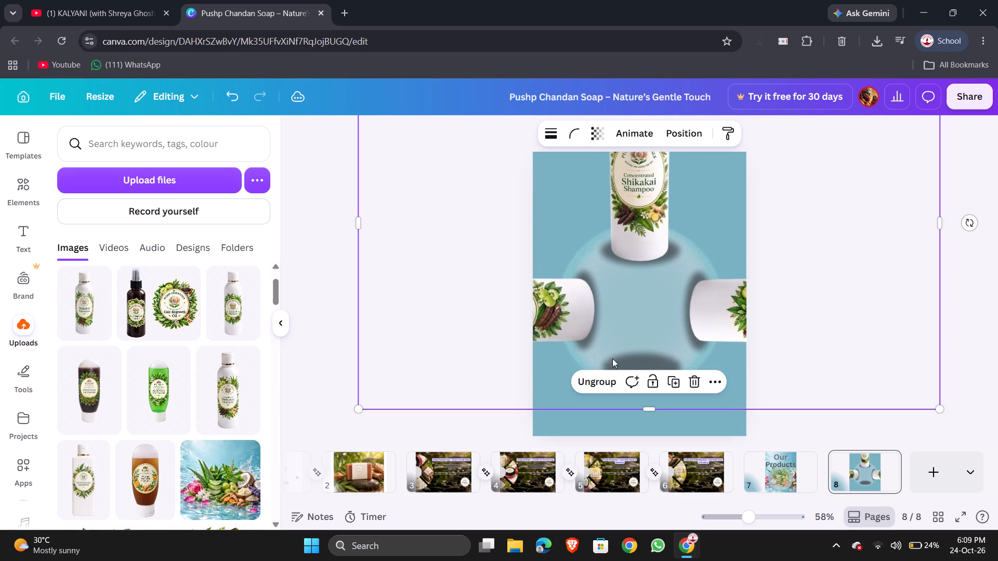
Ungroup the arrangement into separate circle, shadow and bottle elements.
click(594, 377)
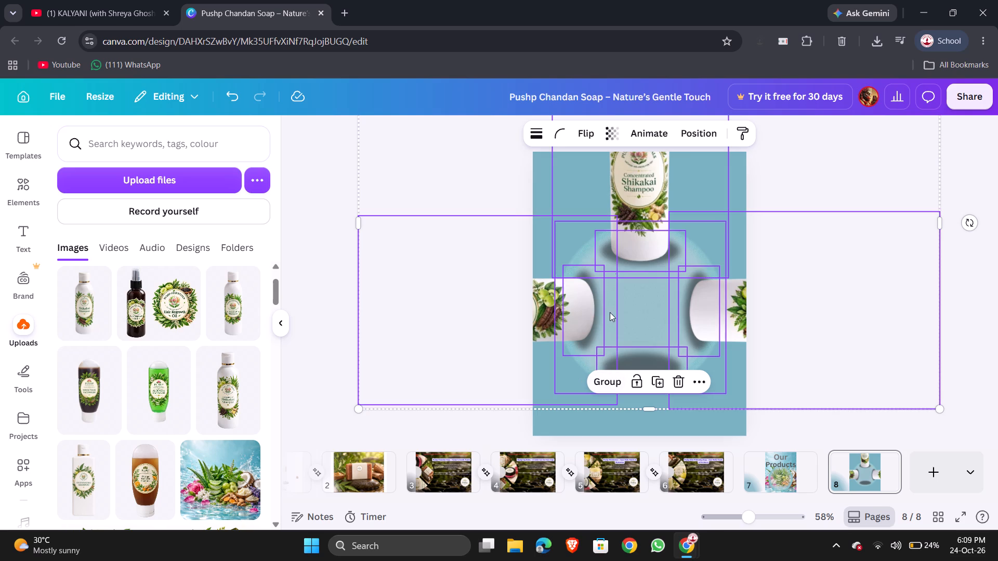
click(486, 187)
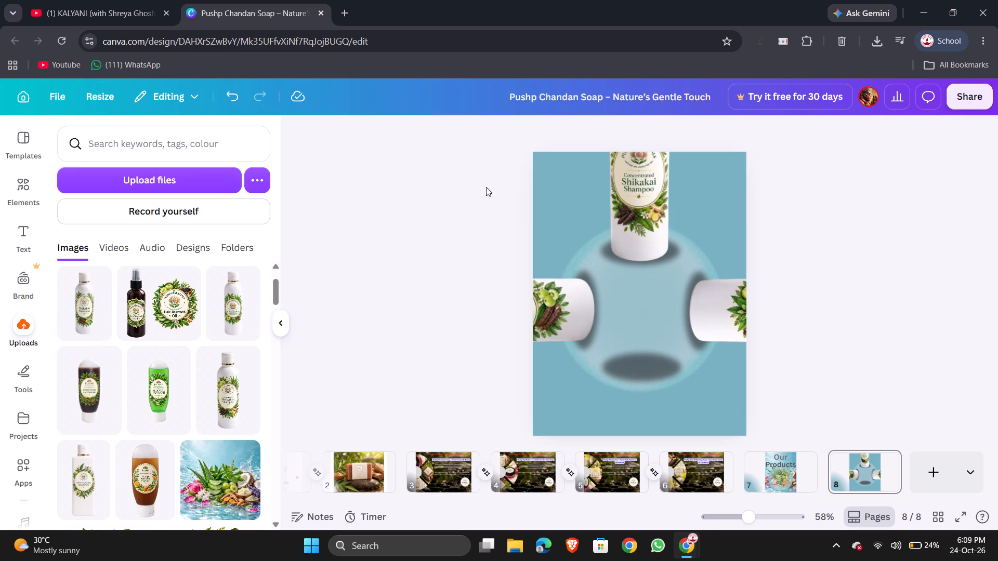
Enlarge the top Shikakai Shampoo bottle slightly and nudge it so its base sits centred on the circle's top shadow.
click(662, 215)
key(Left)
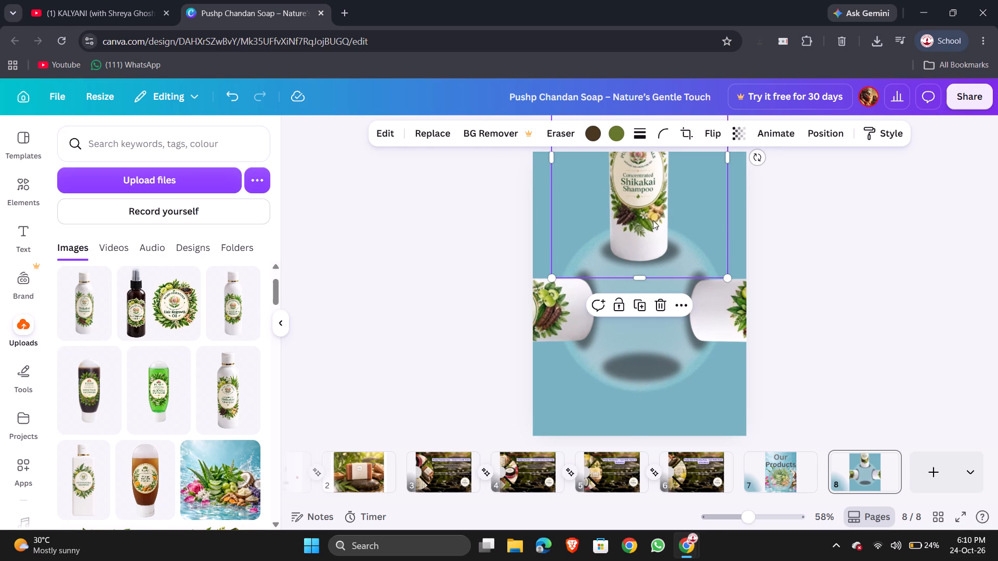
drag(726, 279, 730, 280)
drag(730, 280, 736, 282)
key(Up)
key(Up)
key(Up)
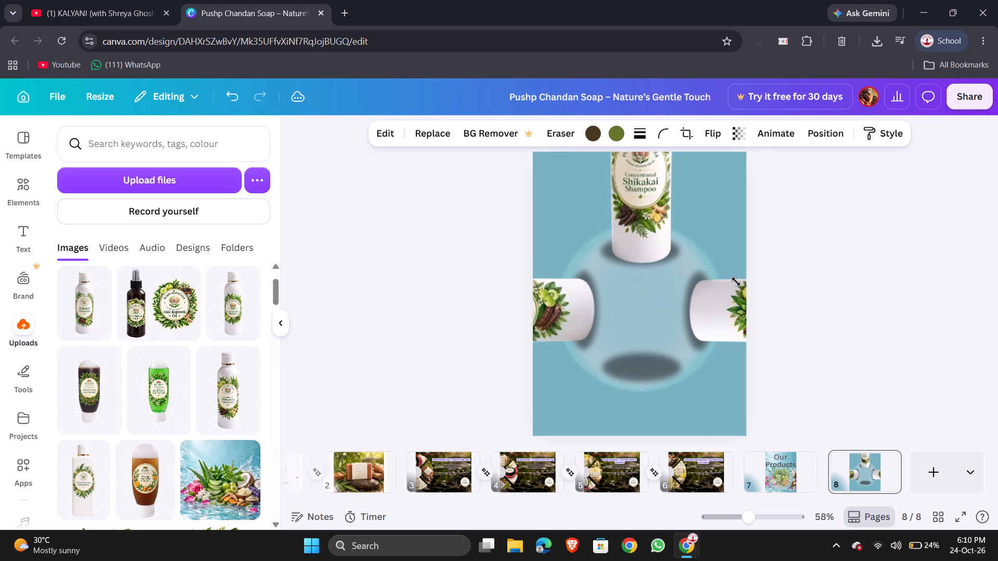
key(Up)
key(Left)
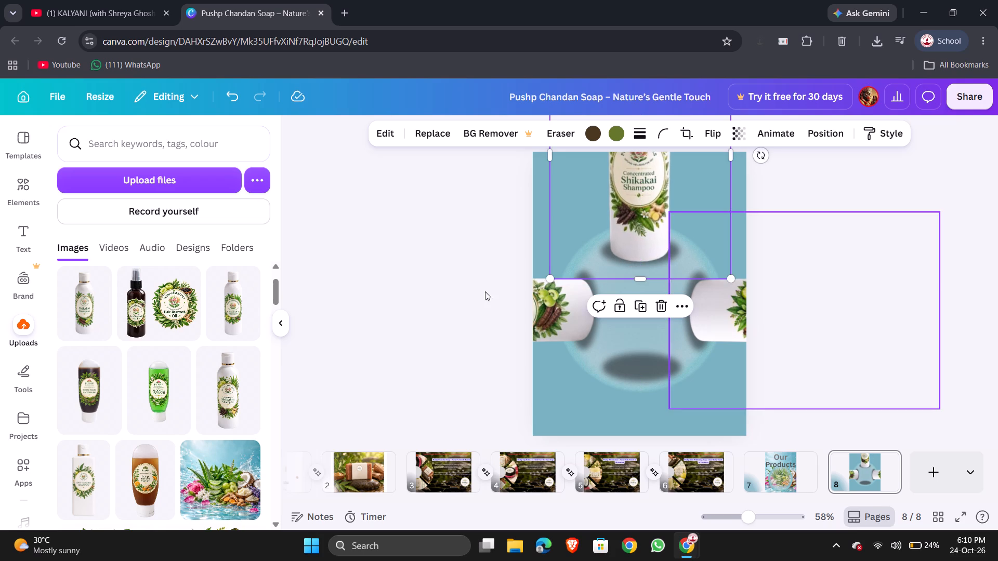
click(461, 206)
click(648, 206)
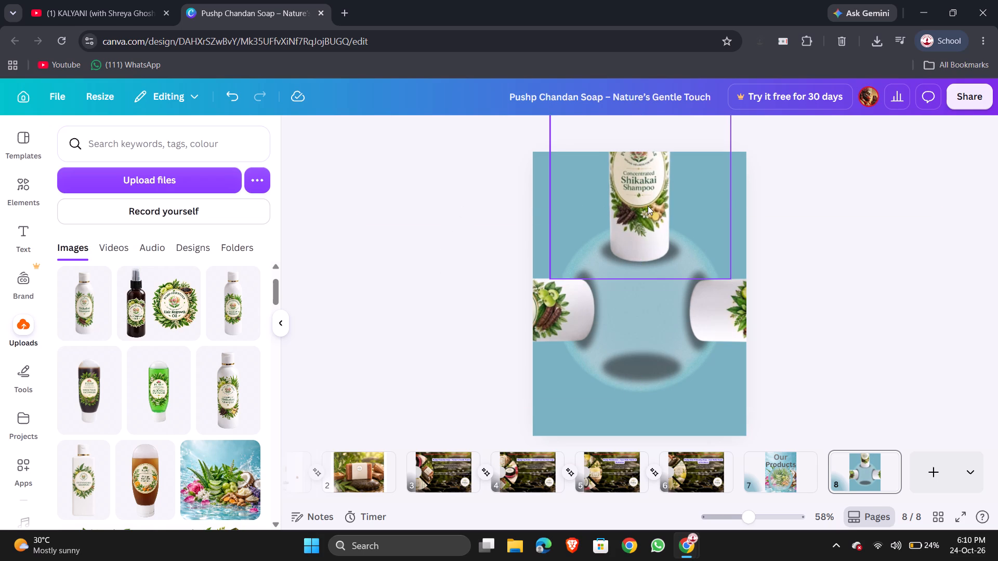
key(Right)
click(435, 197)
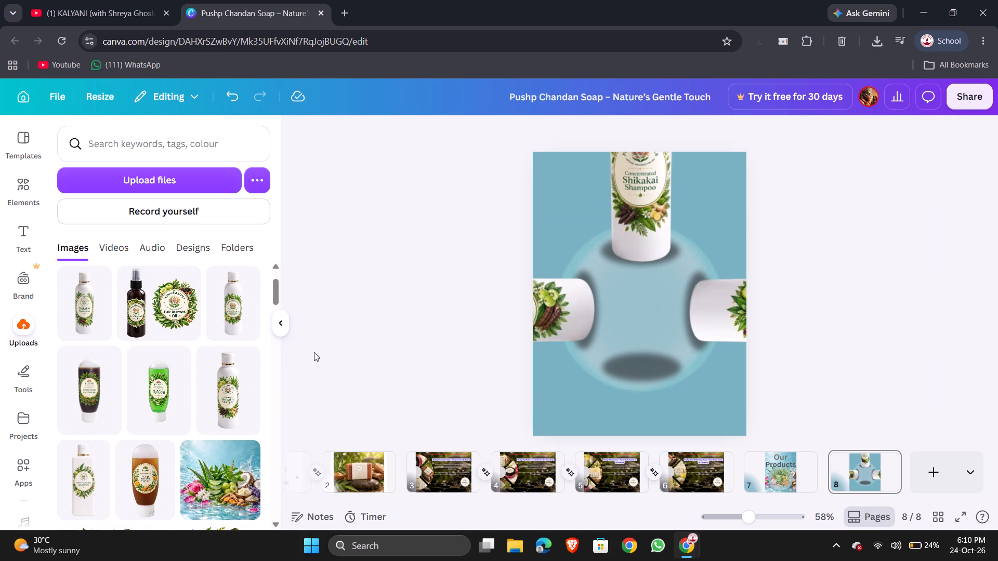
Add the uploaded Anti Hairfall Shampoo bottle to page 8 and enlarge it to roughly match the top bottle's width.
click(82, 475)
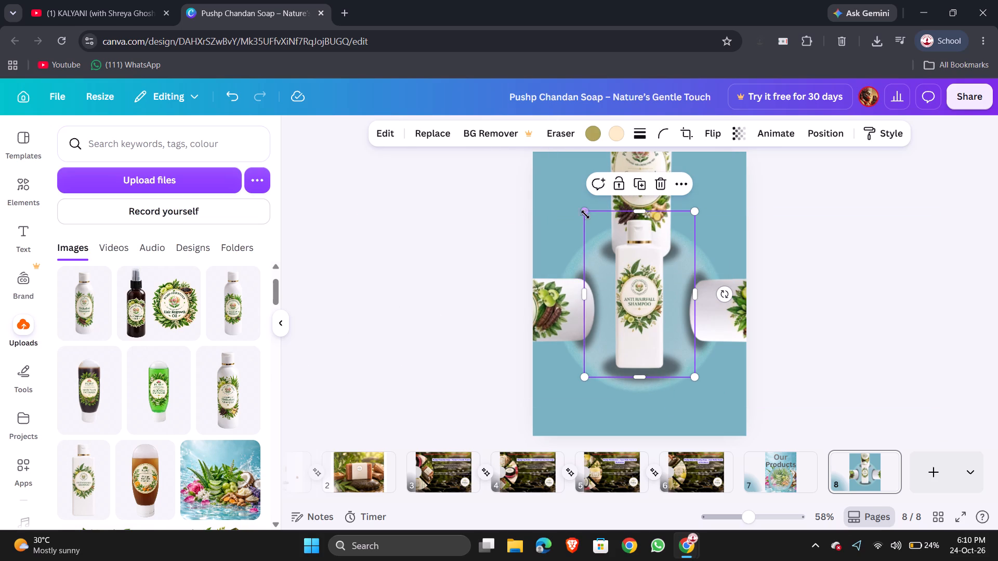
drag(579, 212, 511, 110)
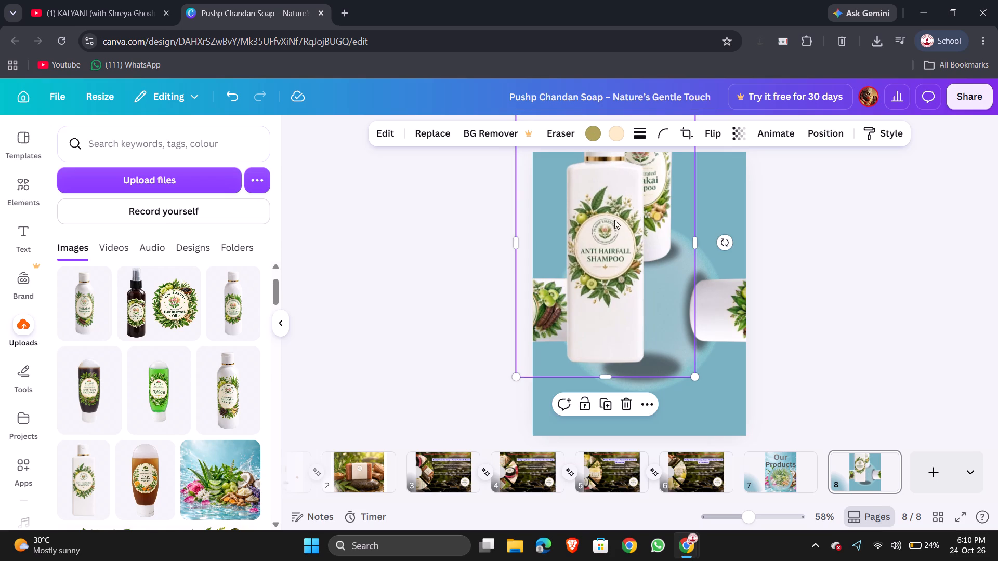
drag(607, 223, 648, 252)
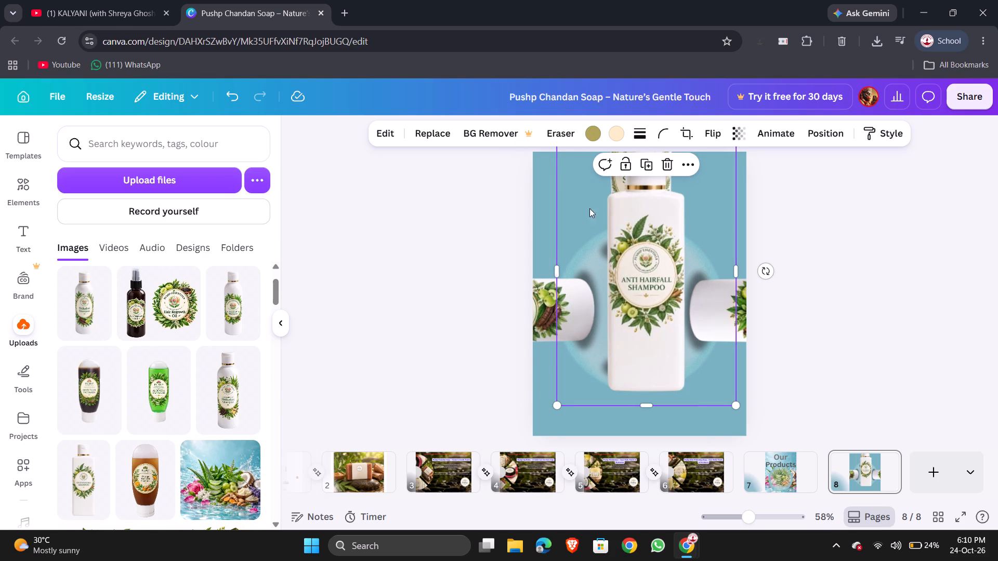
drag(736, 404, 704, 380)
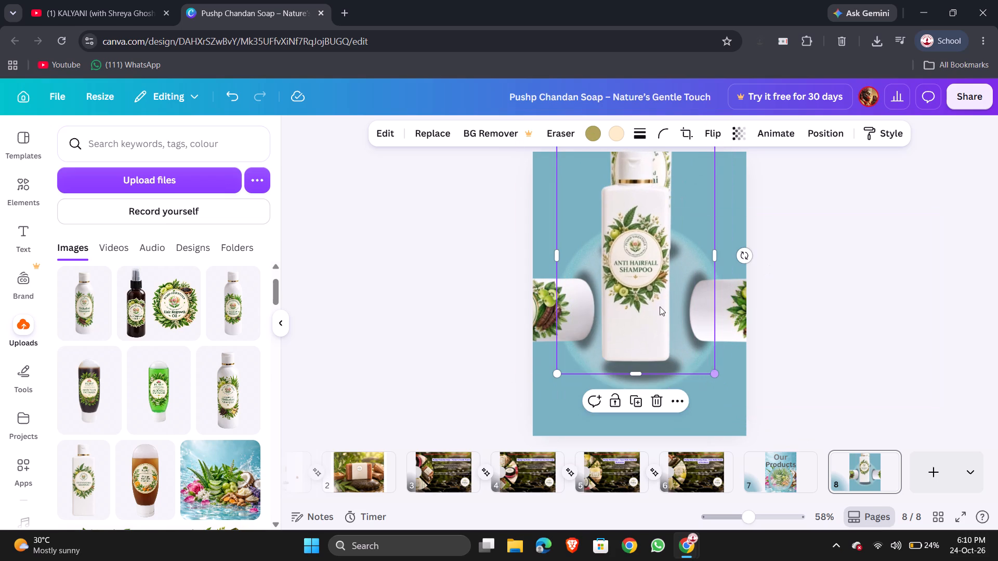
drag(643, 275, 647, 319)
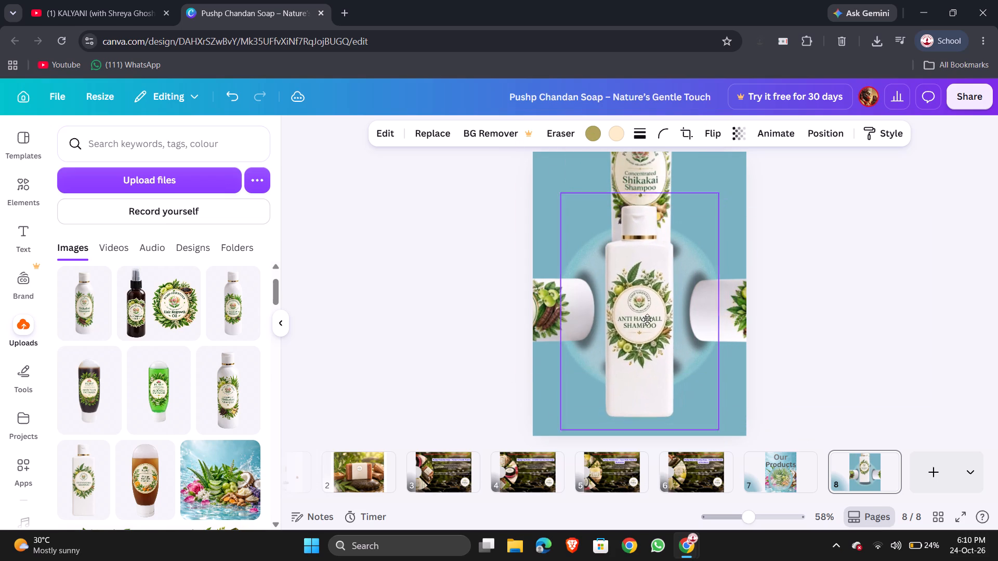
drag(647, 319, 647, 319)
Turn the Anti Hairfall Shampoo bottle upside down and seat its base on the circle's bottom shadow, partly off the page.
drag(750, 300, 480, 270)
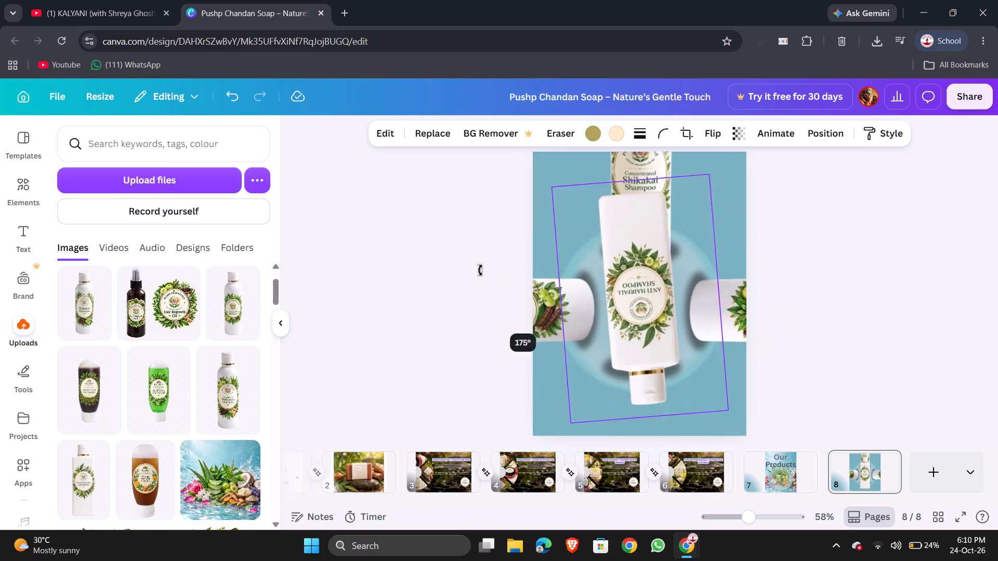
drag(480, 270, 503, 299)
drag(642, 253, 645, 408)
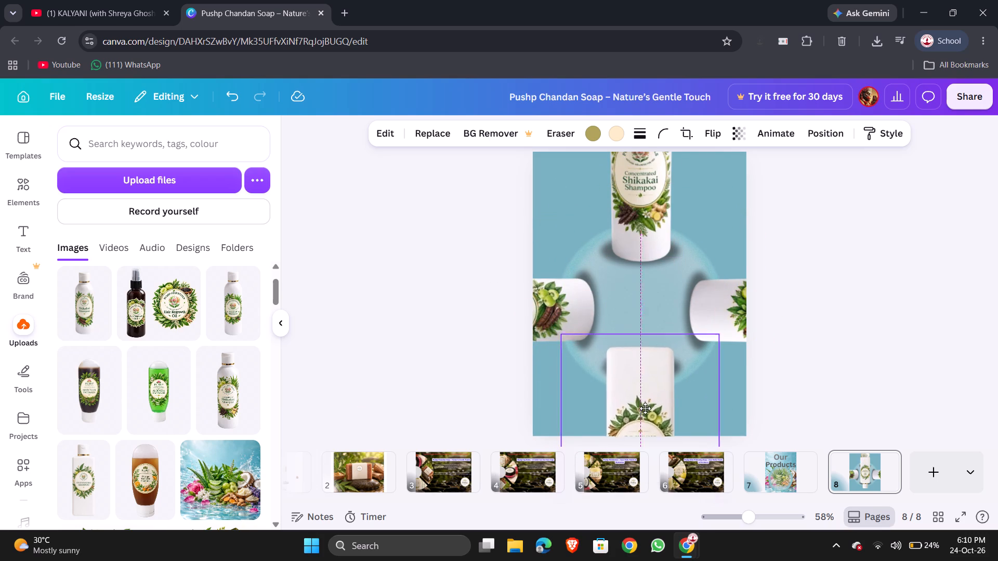
drag(645, 408, 644, 419)
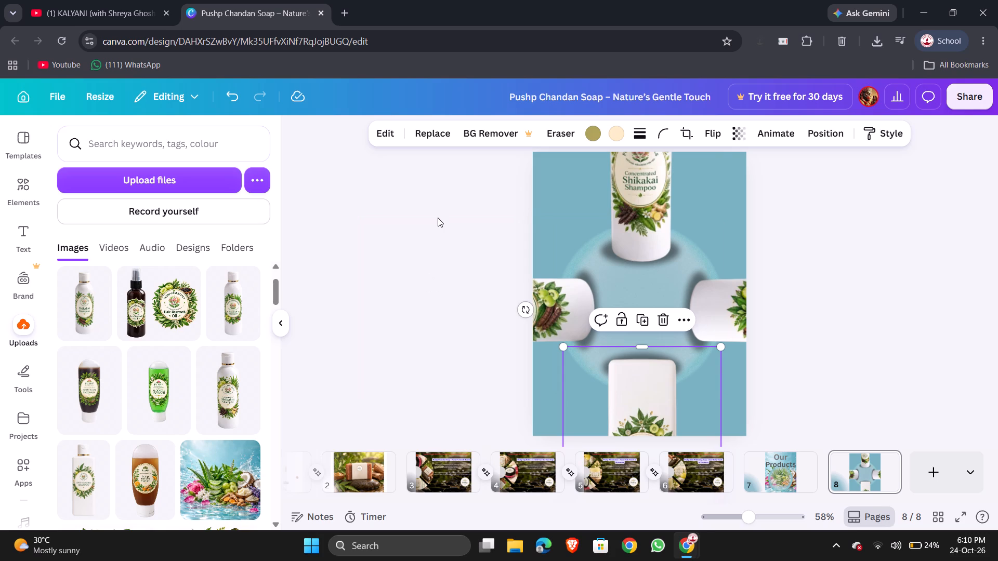
click(438, 216)
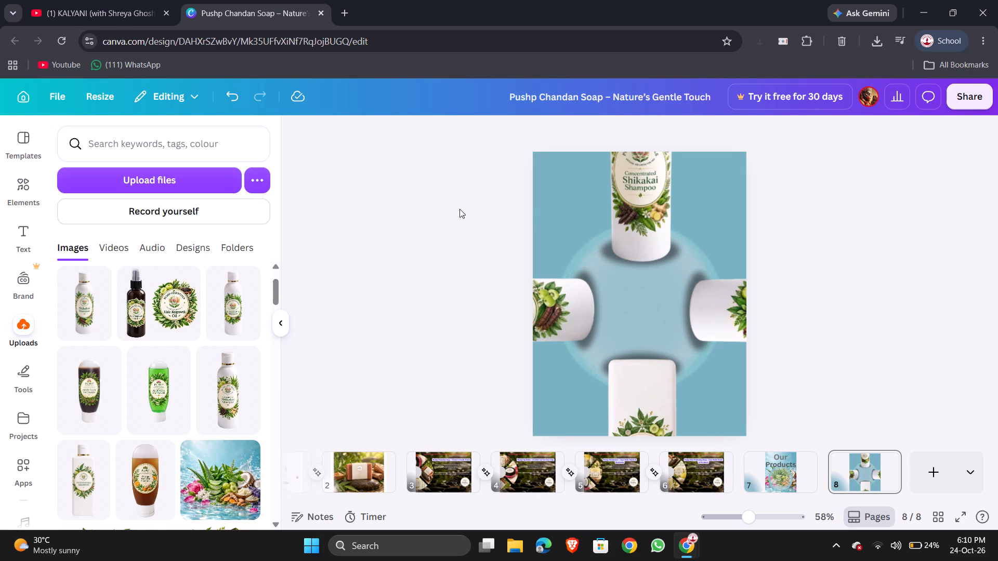
Group the circle, its four shadows and the four shampoo bottles into one arrangement.
drag(454, 201, 731, 402)
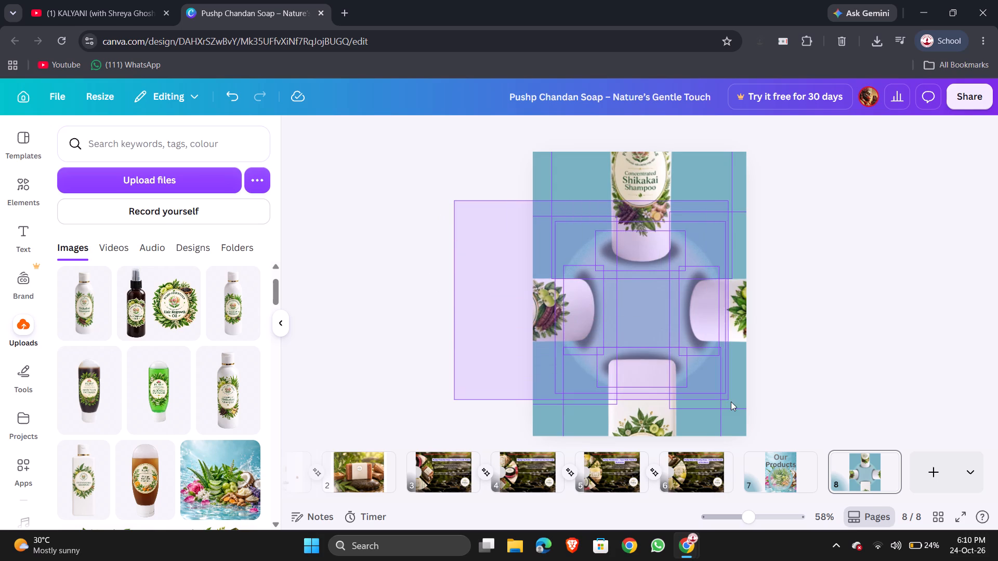
drag(731, 402, 737, 424)
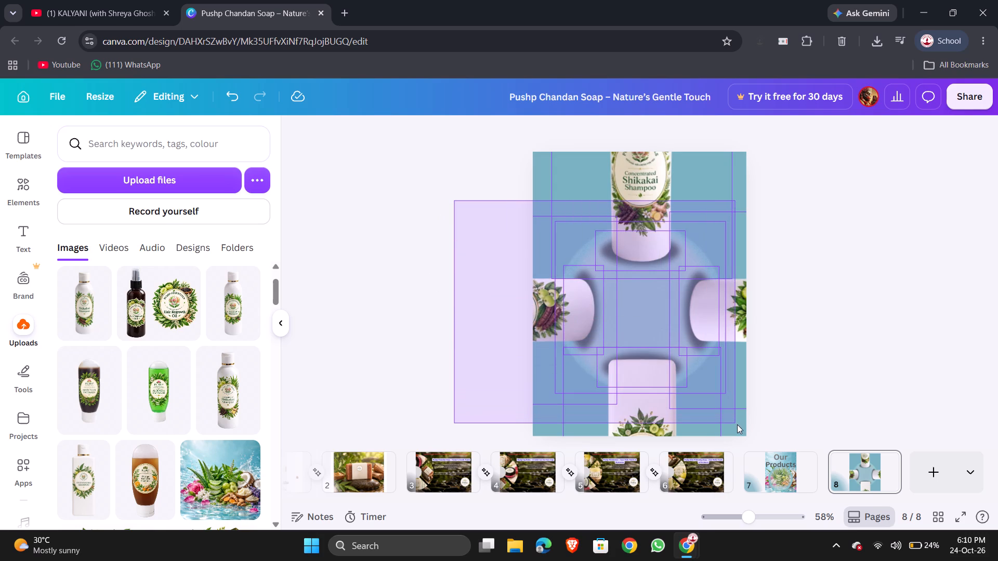
click(607, 164)
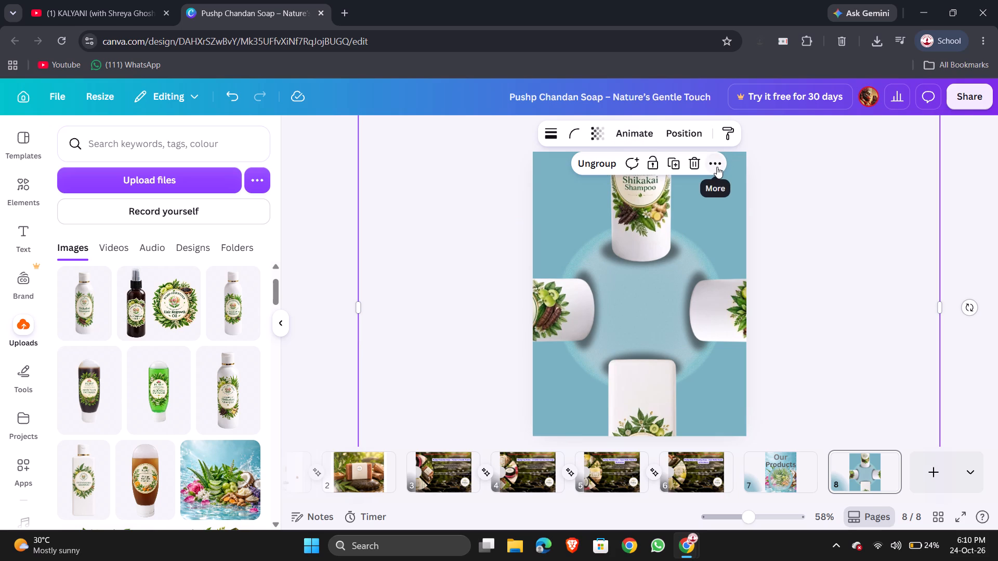
Move the grouped bottle arrangement from page 8 onto page 7, the "Our Products" page.
drag(659, 271, 772, 464)
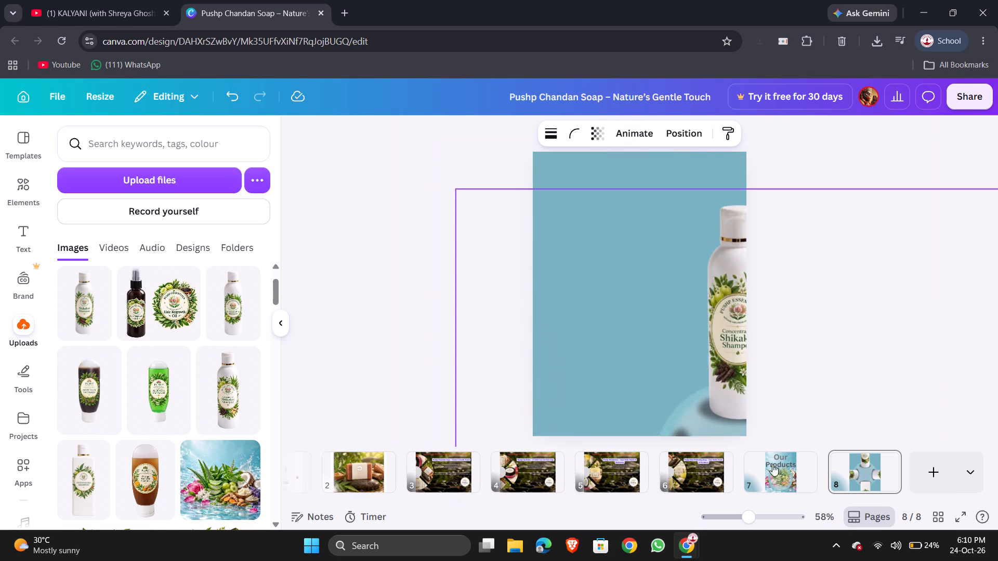
drag(772, 464, 779, 473)
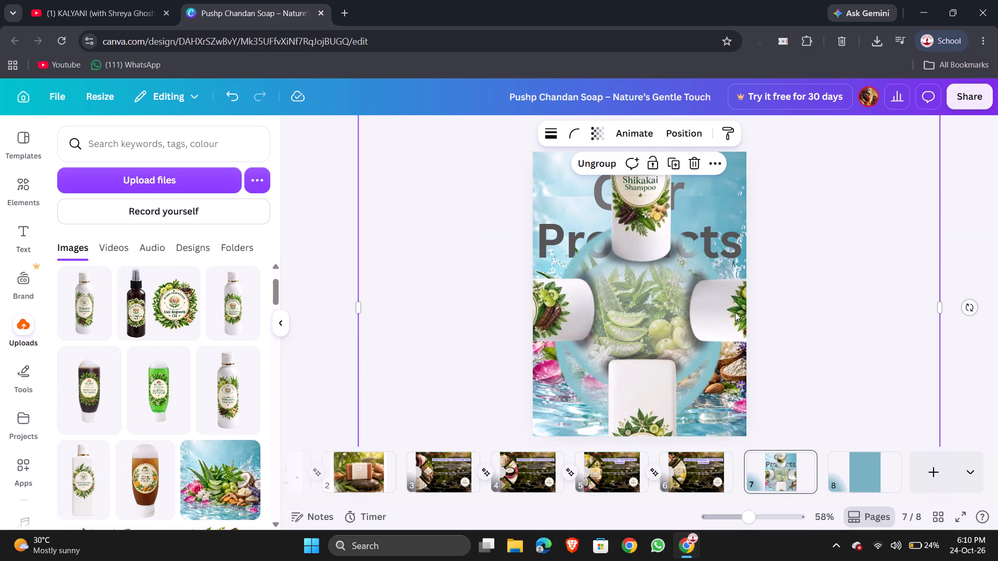
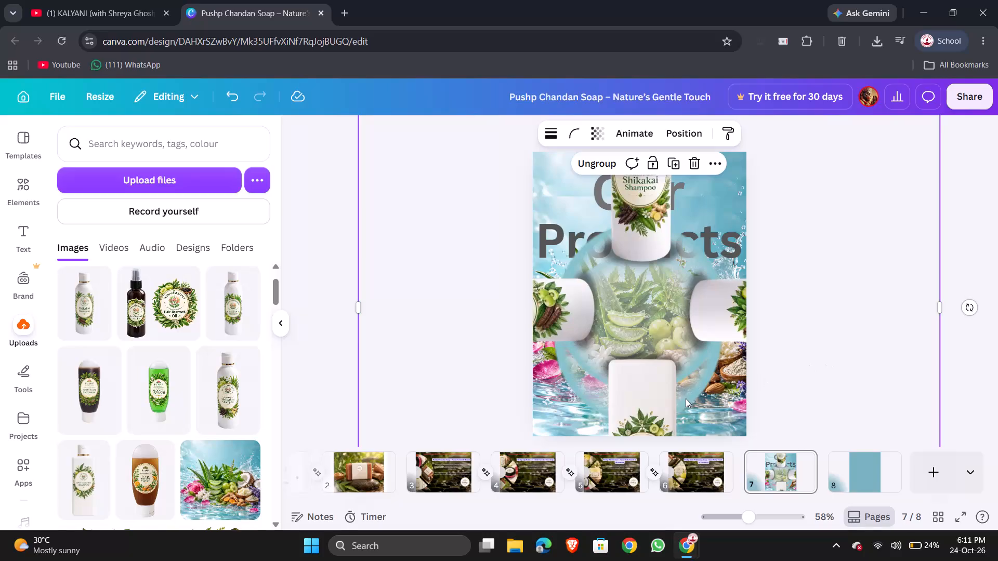
Shift the grouped bottle arrangement aside on page 7 and delete the separate old pale circle behind it.
click(687, 398)
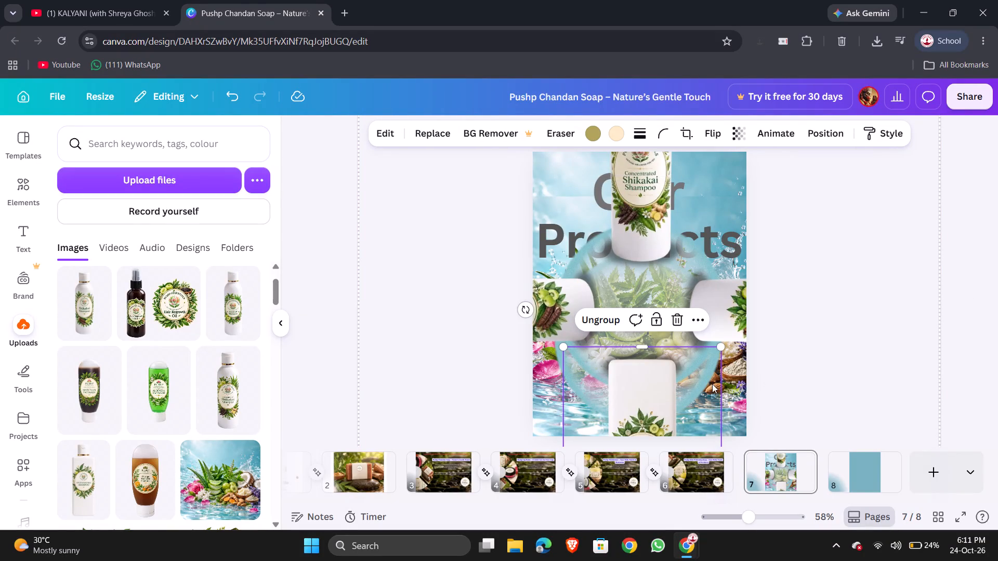
click(800, 366)
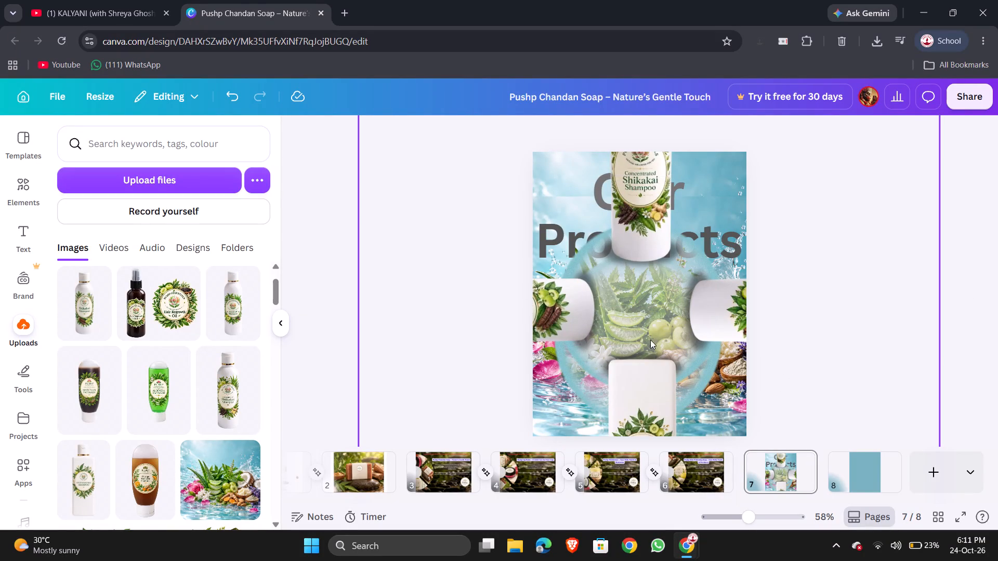
click(654, 320)
drag(653, 319, 717, 231)
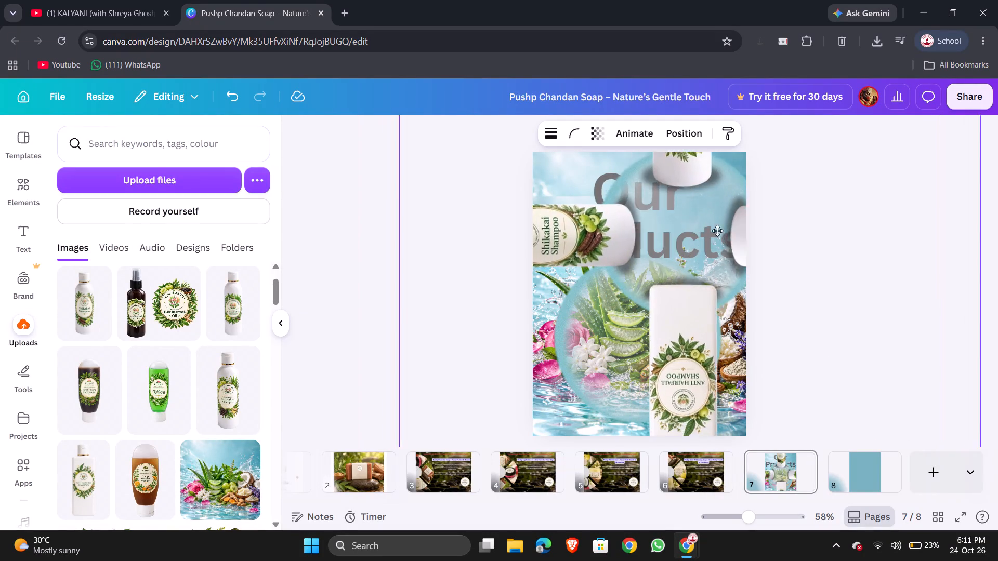
drag(717, 231, 736, 222)
click(601, 343)
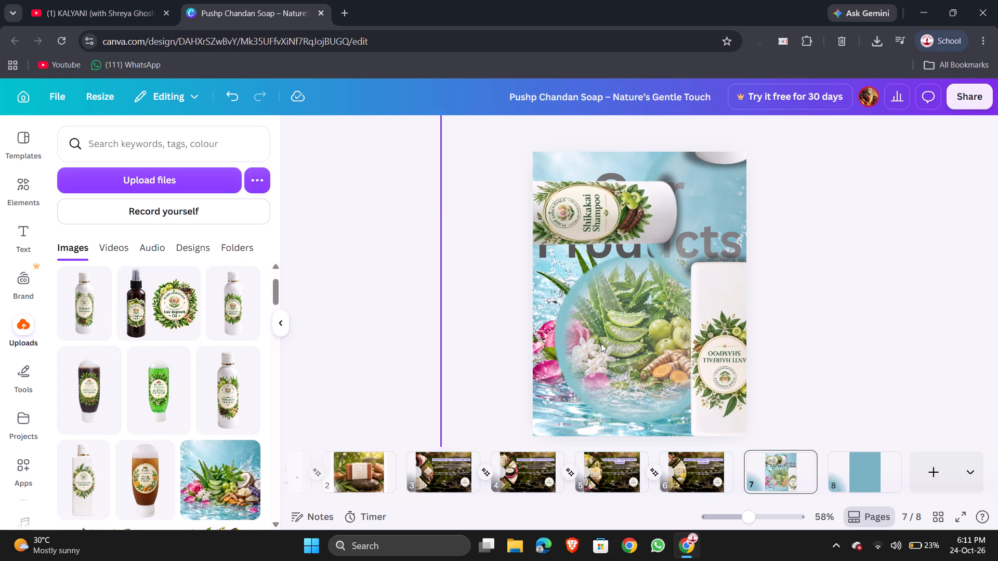
click(601, 343)
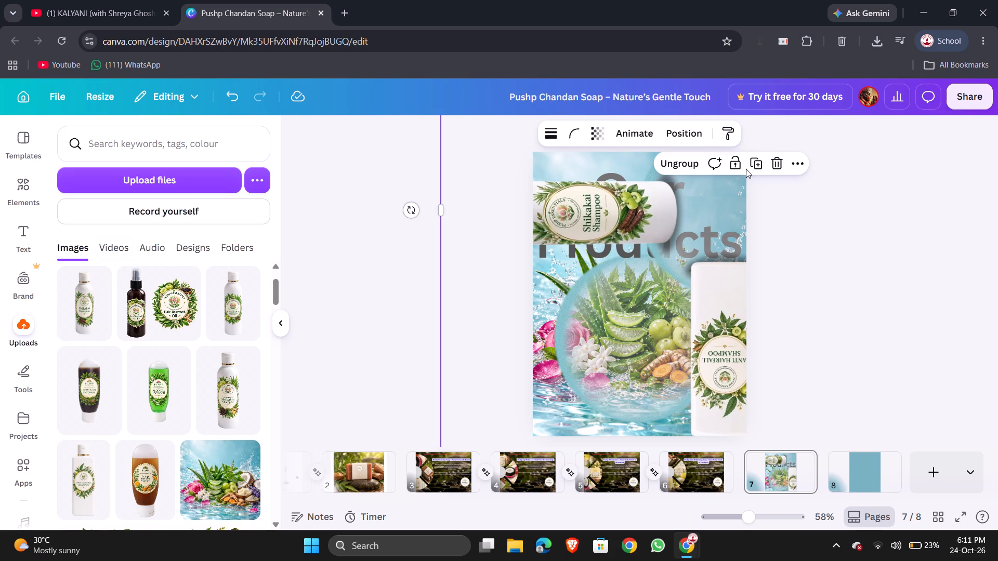
click(794, 159)
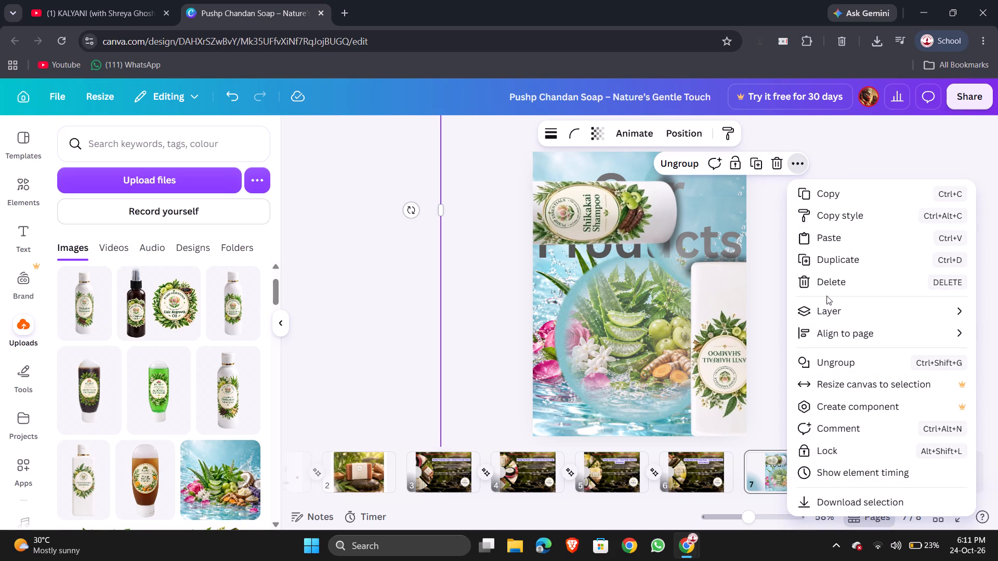
click(828, 301)
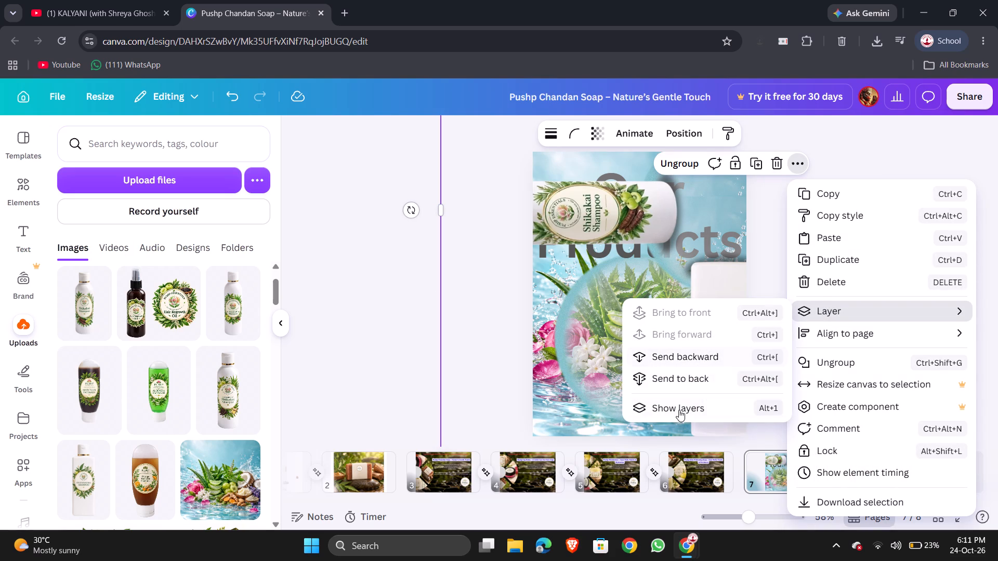
click(679, 410)
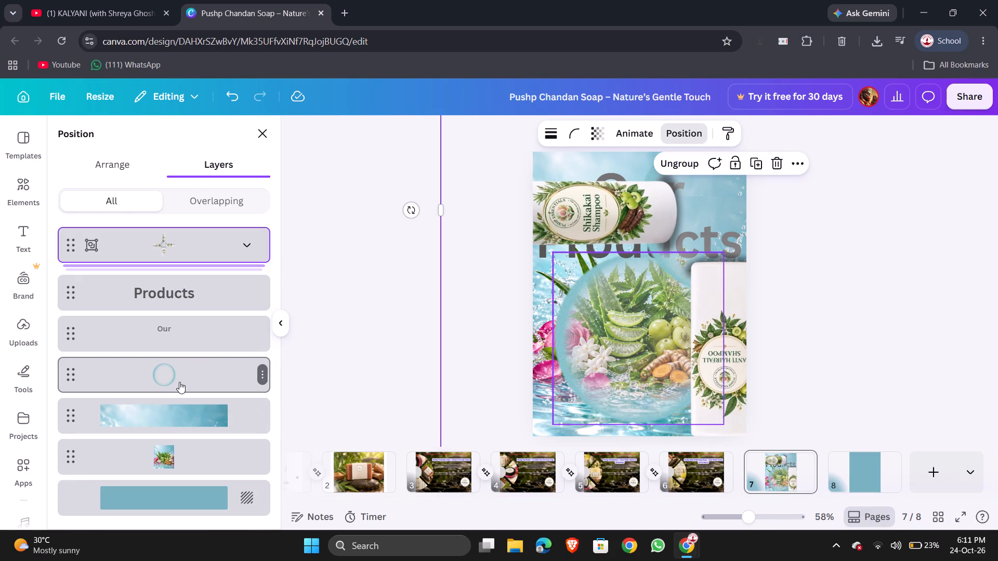
click(179, 382)
click(262, 371)
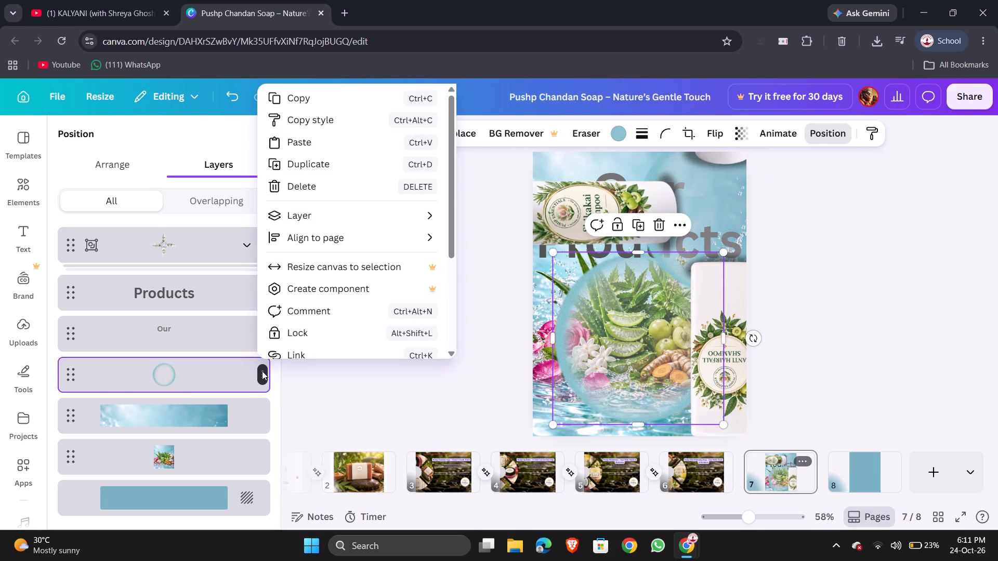
click(326, 190)
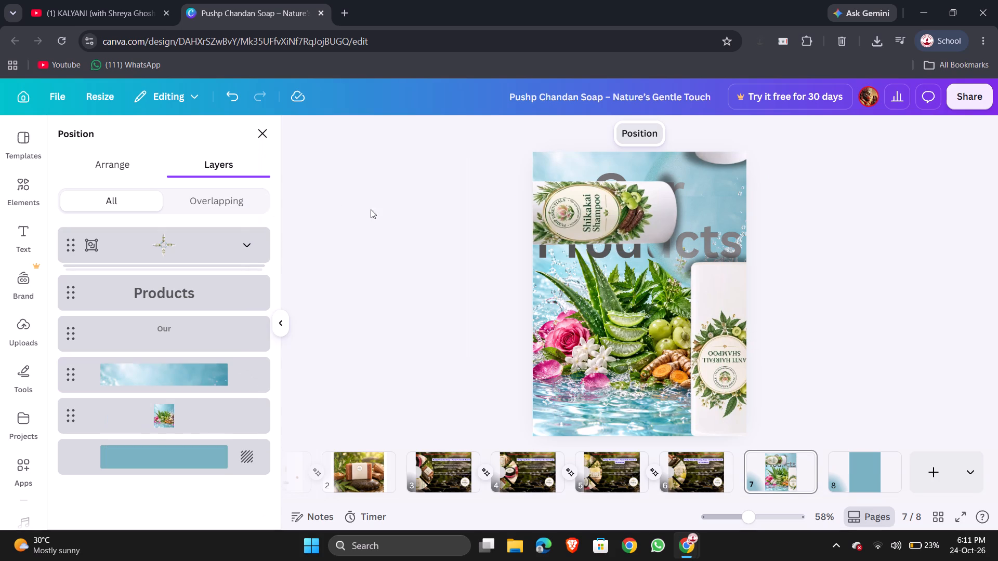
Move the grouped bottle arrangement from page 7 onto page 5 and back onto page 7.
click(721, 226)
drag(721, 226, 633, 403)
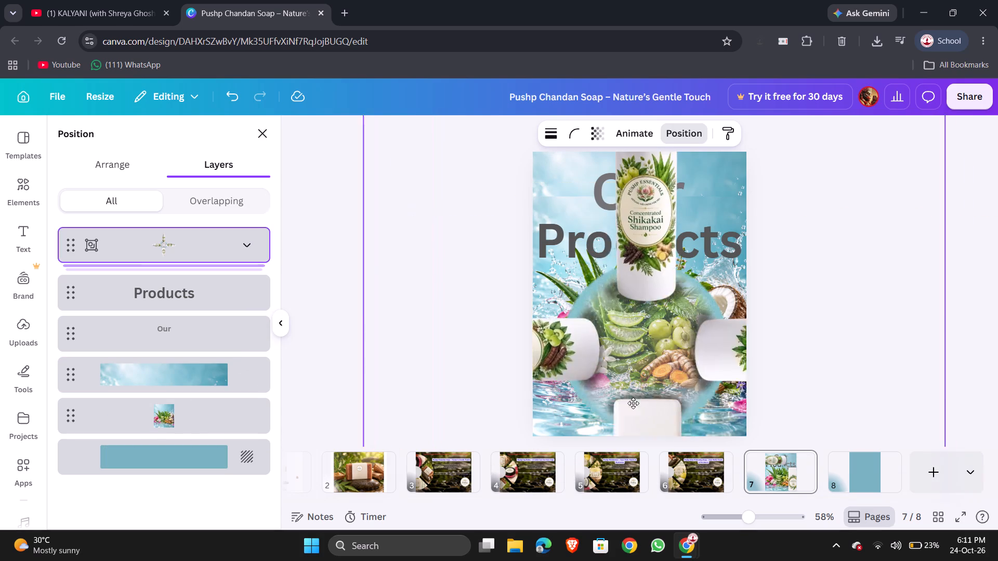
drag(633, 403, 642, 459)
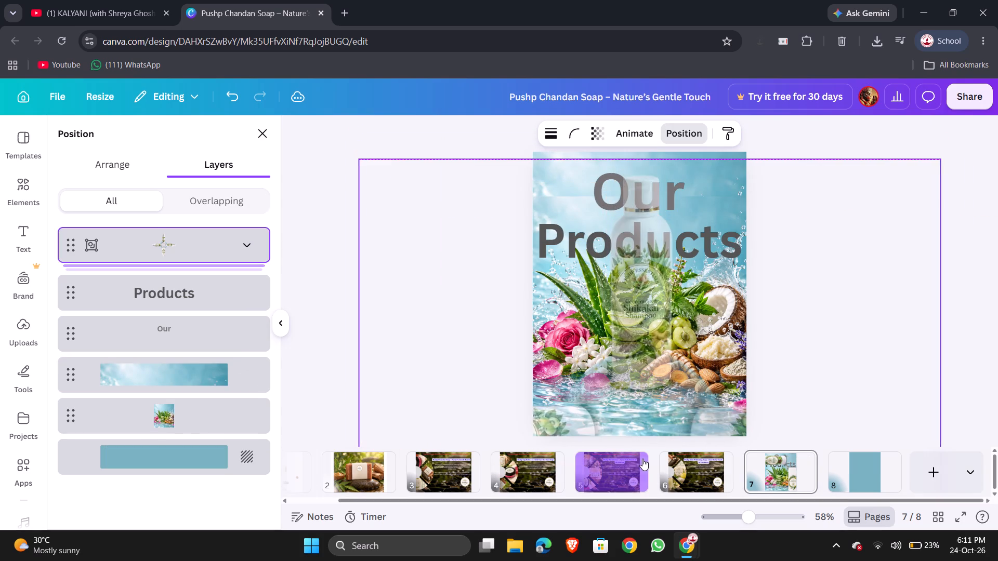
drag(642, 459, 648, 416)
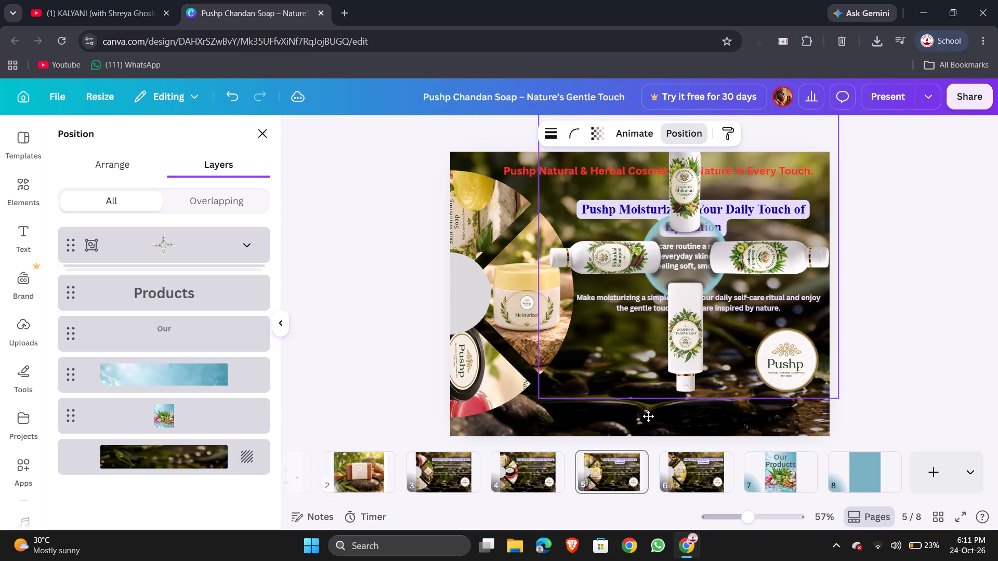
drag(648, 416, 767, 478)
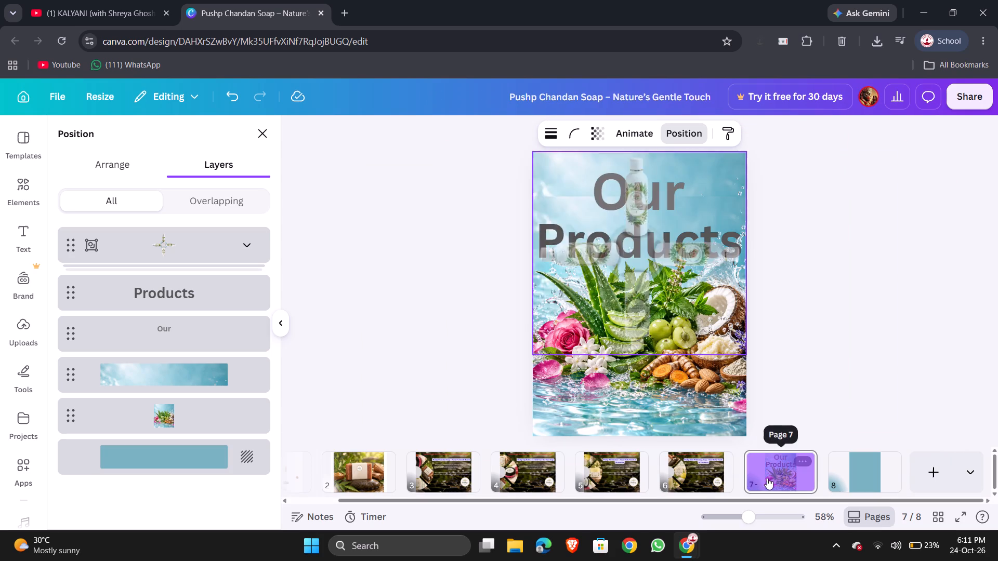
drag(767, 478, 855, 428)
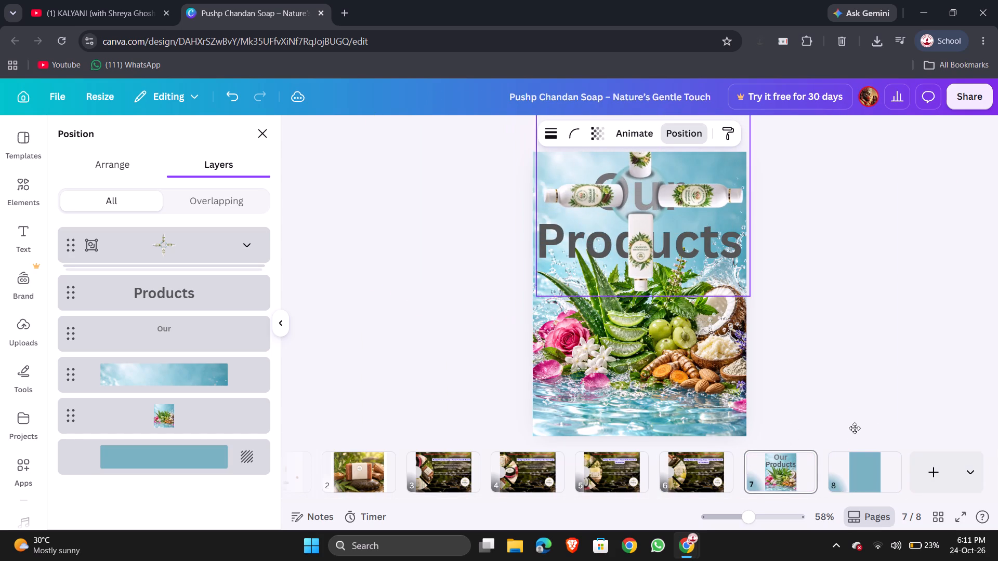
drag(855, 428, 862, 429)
Lower and repeatedly enlarge the bottle group until the upright Shikakai Shampoo bottle dominates page 7 and the other bottles fall off the page.
drag(655, 211, 655, 332)
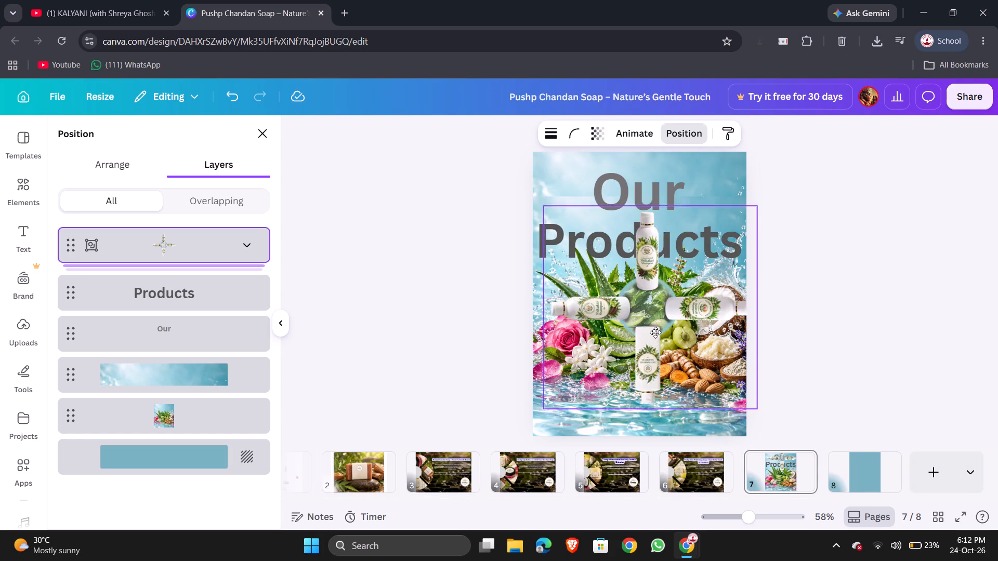
drag(655, 332, 655, 339)
drag(655, 300, 639, 346)
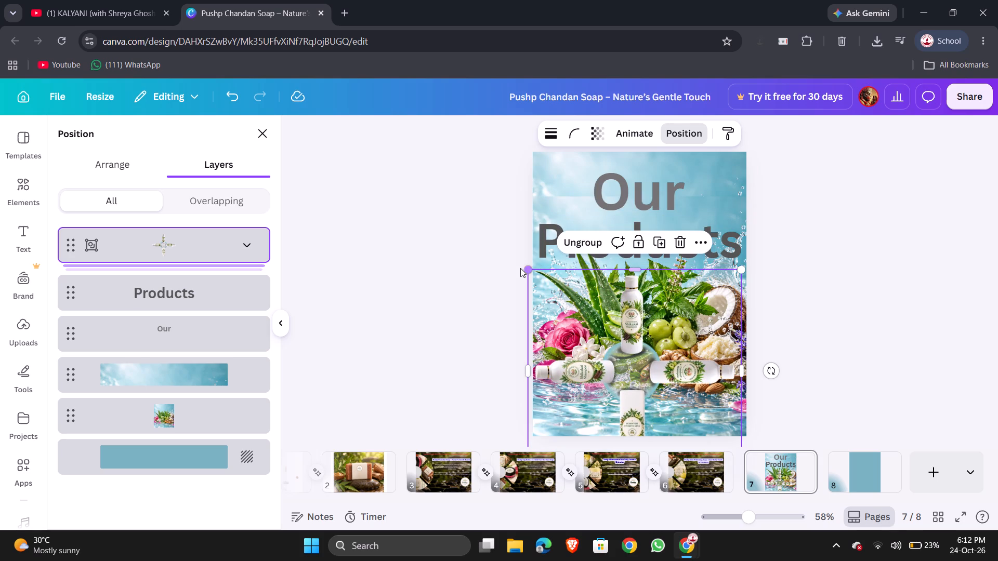
drag(531, 271, 446, 136)
drag(563, 225, 635, 266)
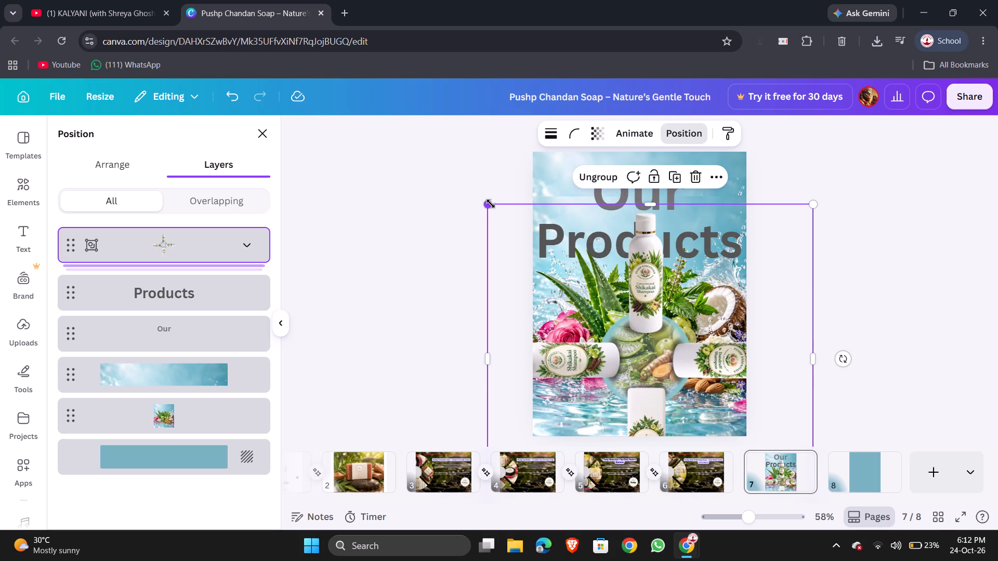
drag(491, 204, 392, 155)
drag(609, 250, 669, 314)
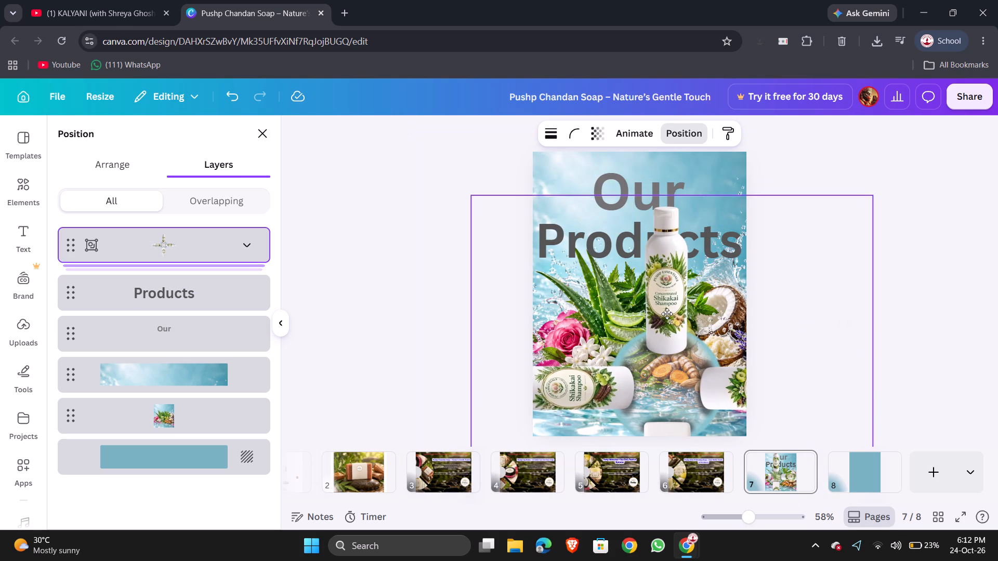
drag(468, 198, 339, 149)
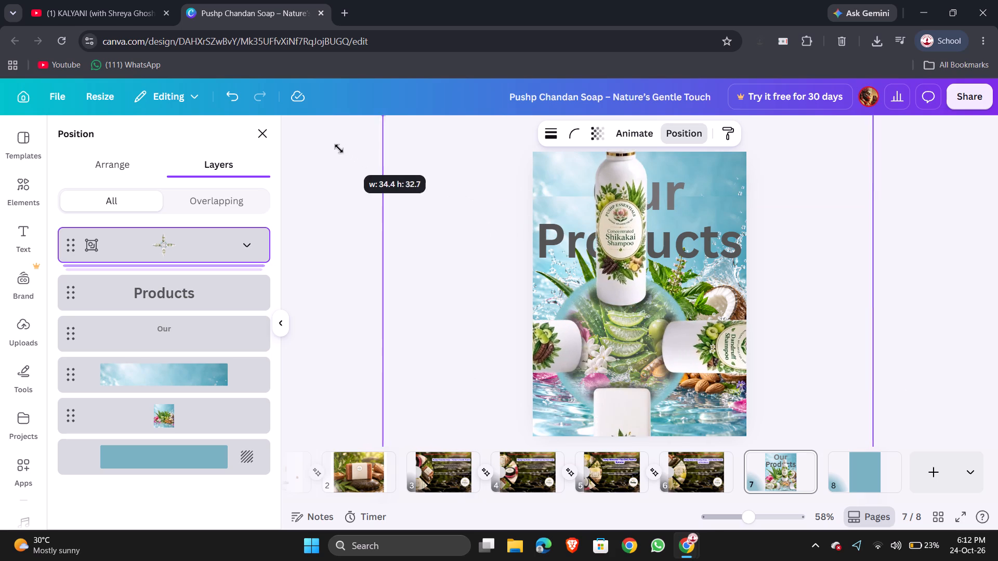
drag(339, 149, 337, 148)
drag(594, 230, 625, 331)
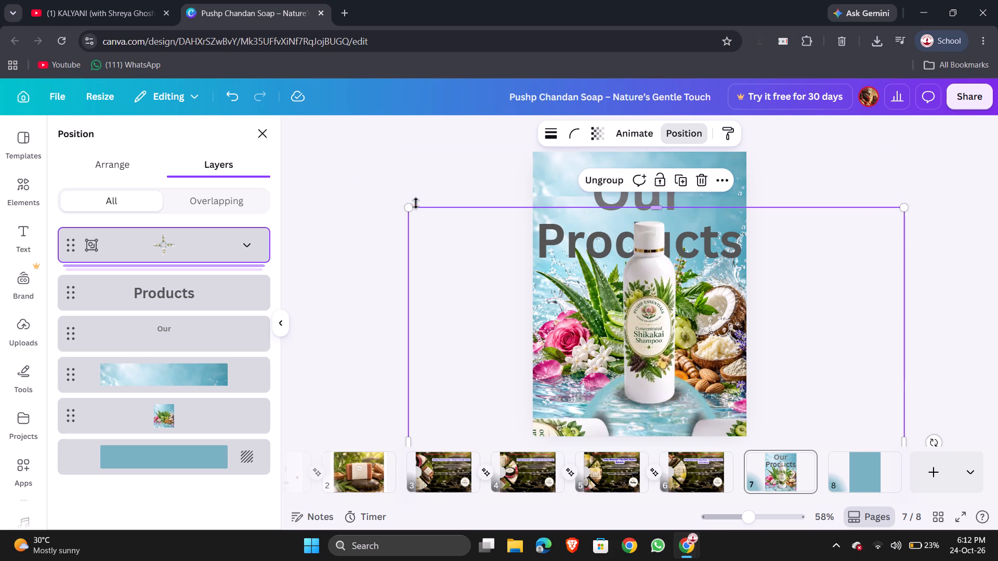
drag(413, 207, 343, 154)
drag(582, 233, 593, 244)
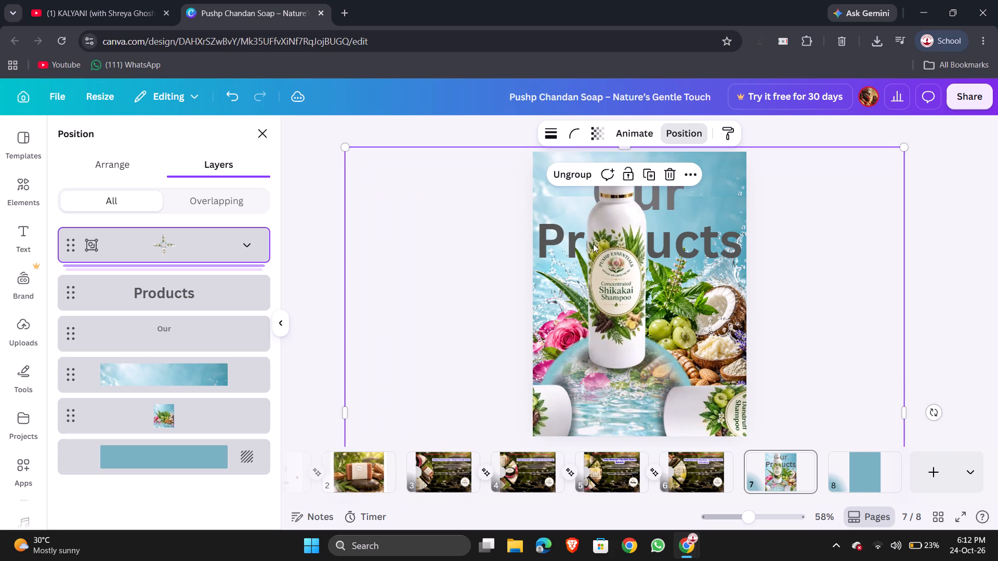
drag(593, 244, 611, 293)
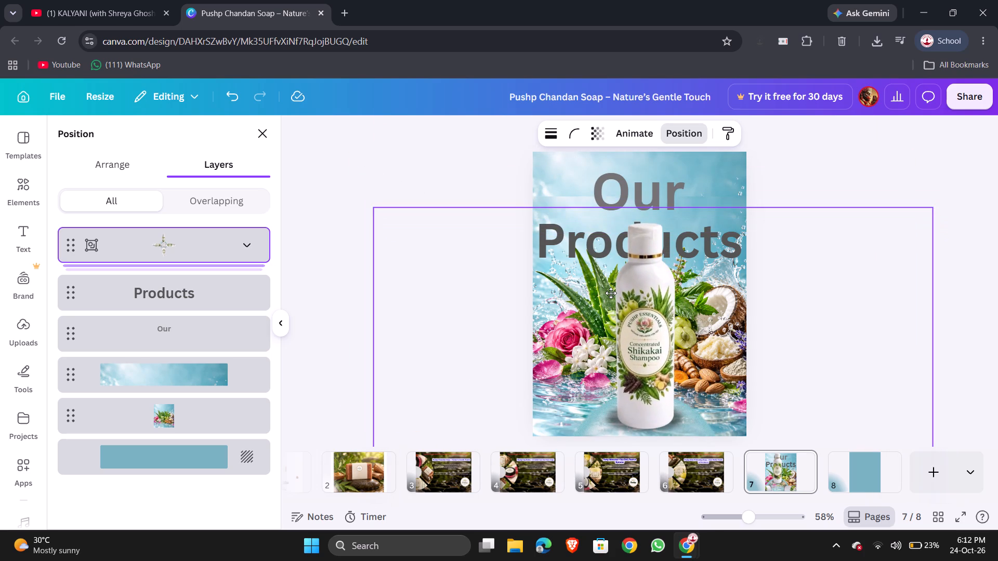
drag(611, 293, 607, 291)
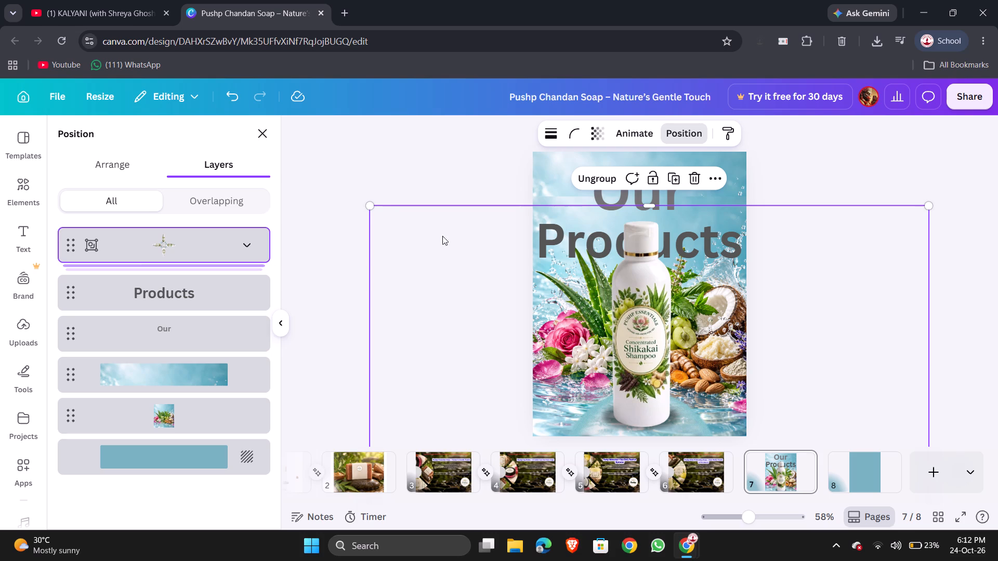
drag(372, 206, 347, 189)
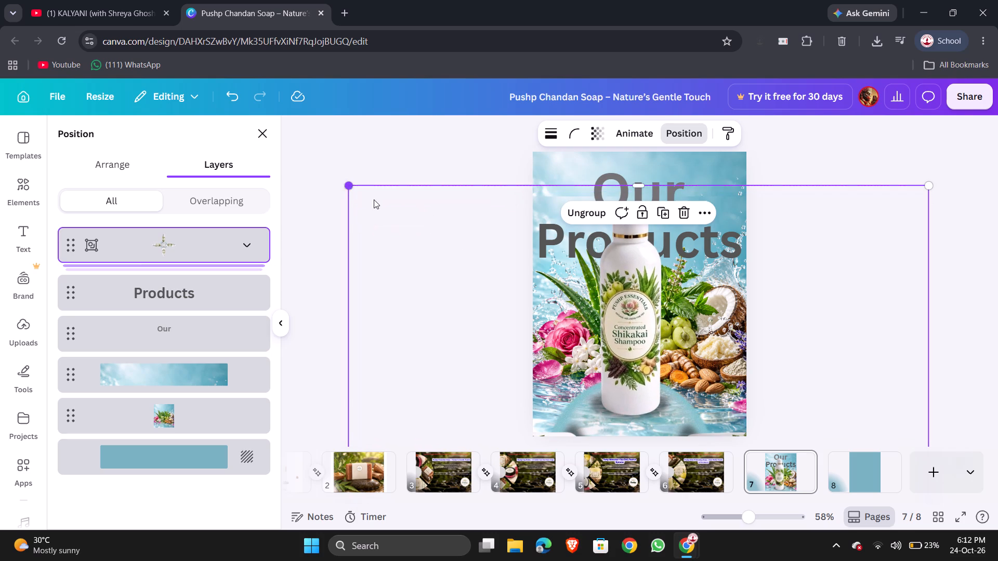
Lower the enlarged bottle group so the Shikakai Shampoo bottle's base sits just above page 7's bottom edge, and close the layer list.
drag(580, 280, 588, 301)
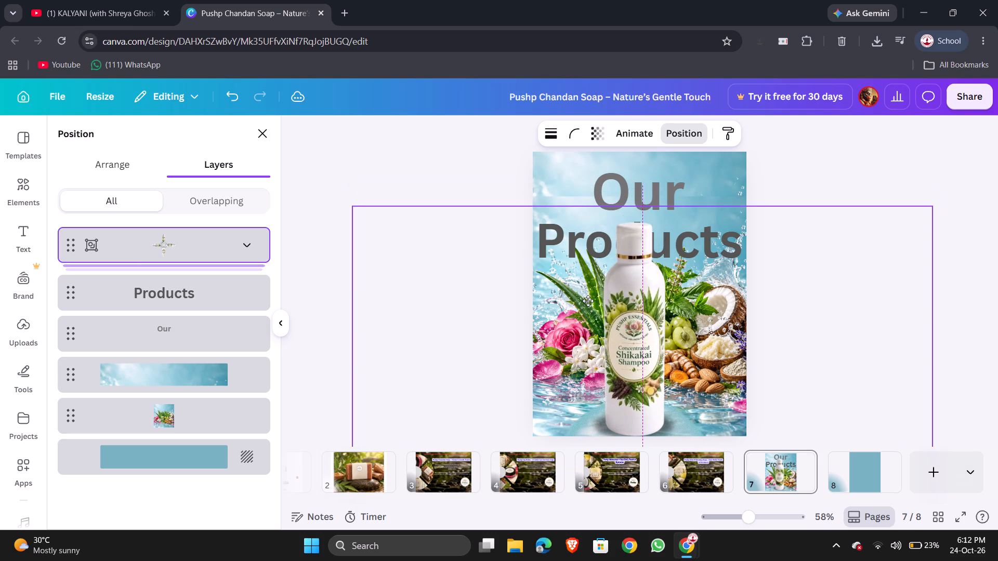
drag(588, 301, 589, 298)
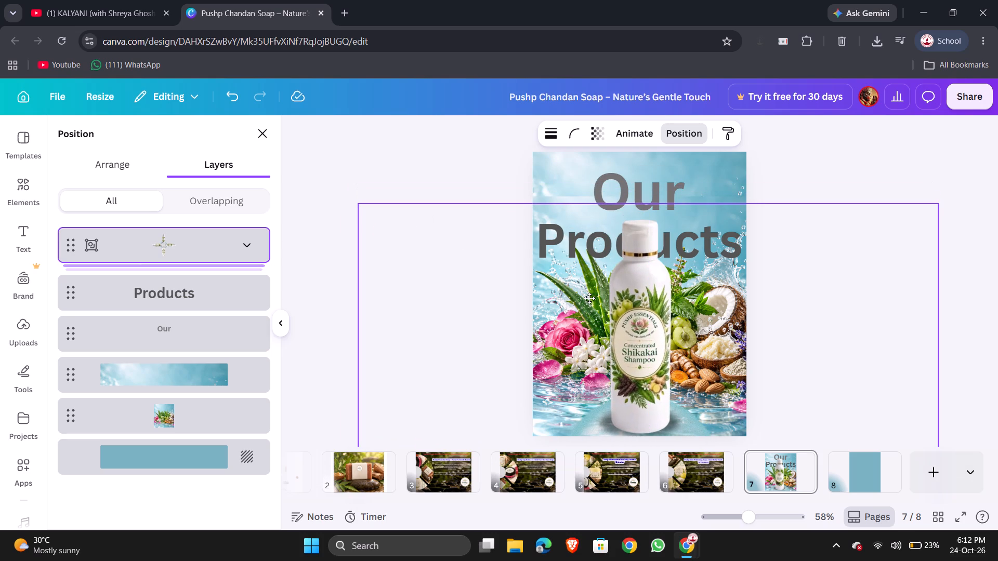
drag(589, 298, 591, 297)
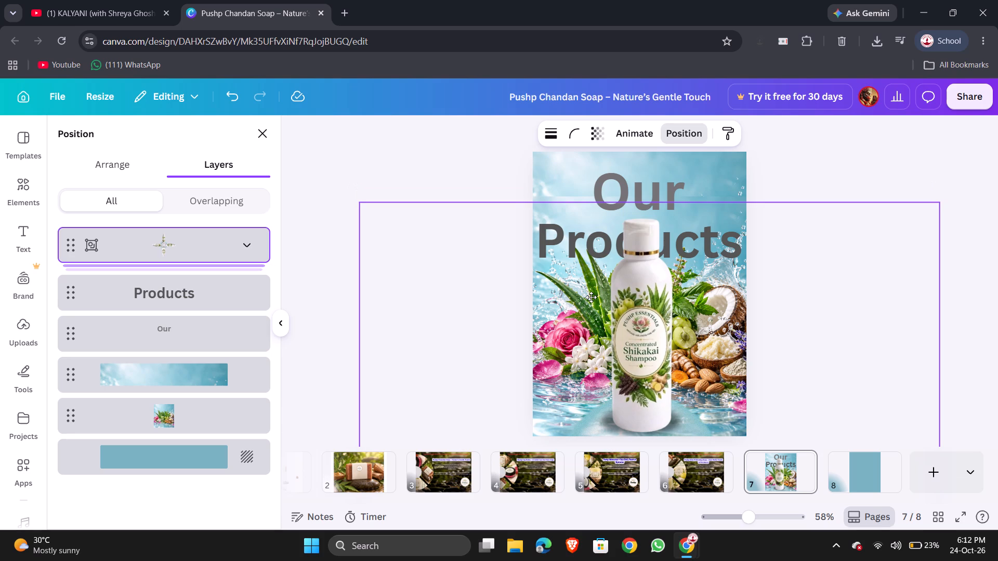
drag(591, 297, 589, 297)
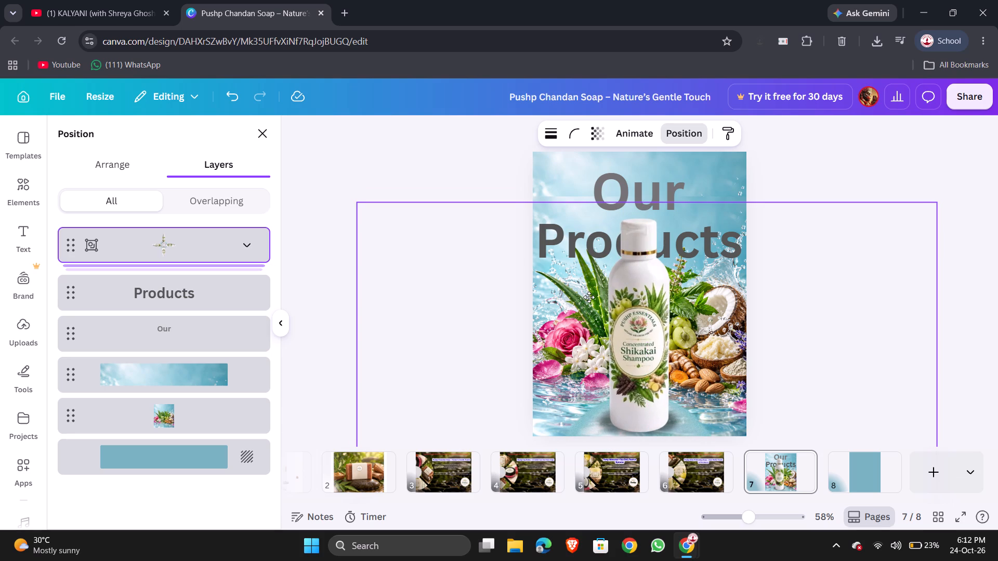
drag(589, 297, 586, 297)
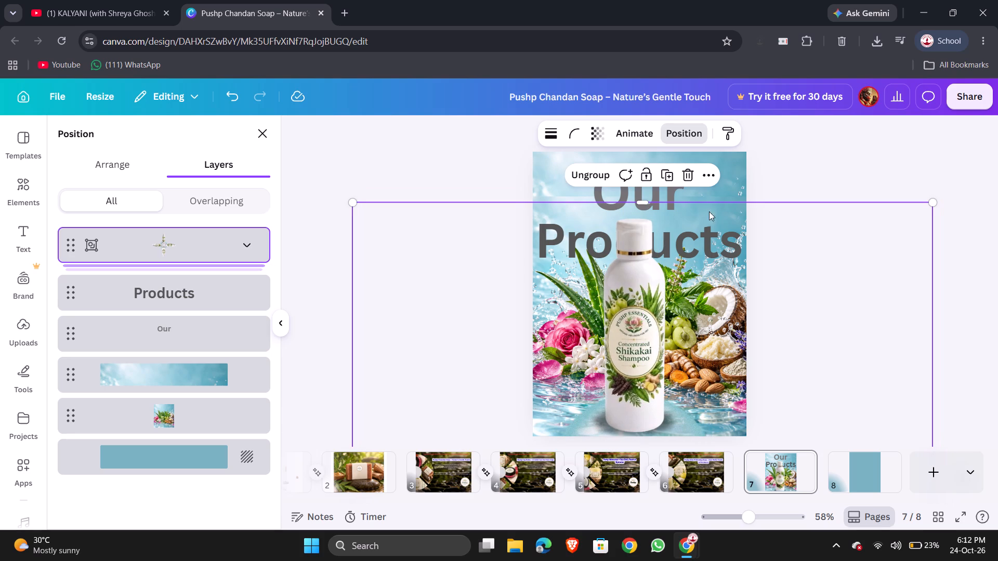
click(797, 180)
click(810, 153)
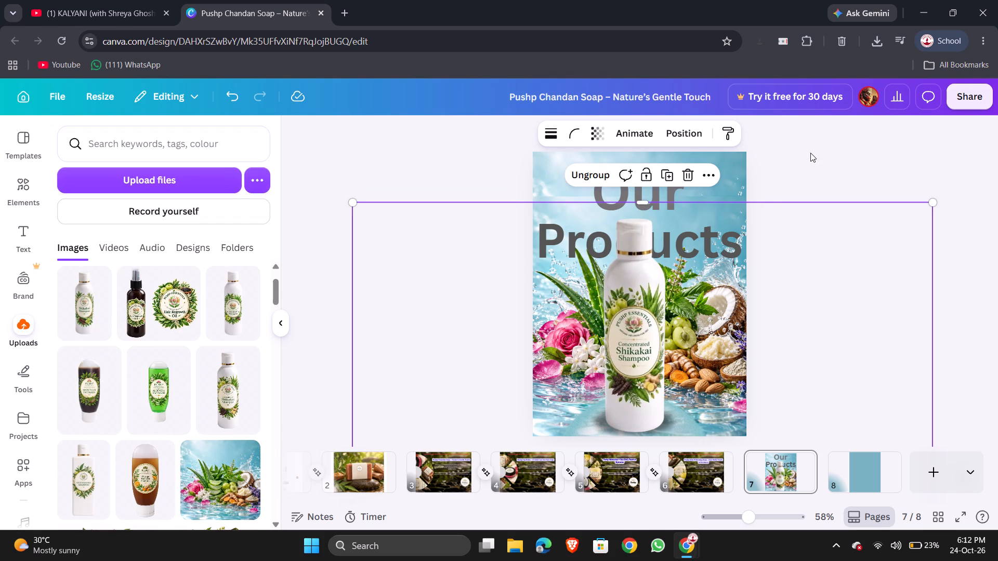
Nudge the bottle group sideways in small increments until the Shikakai Shampoo bottle is horizontally centred under the "Our Products" heading.
click(659, 326)
key(Right)
key(Right)
key(Right)
key(Right)
key(Right)
key(Right)
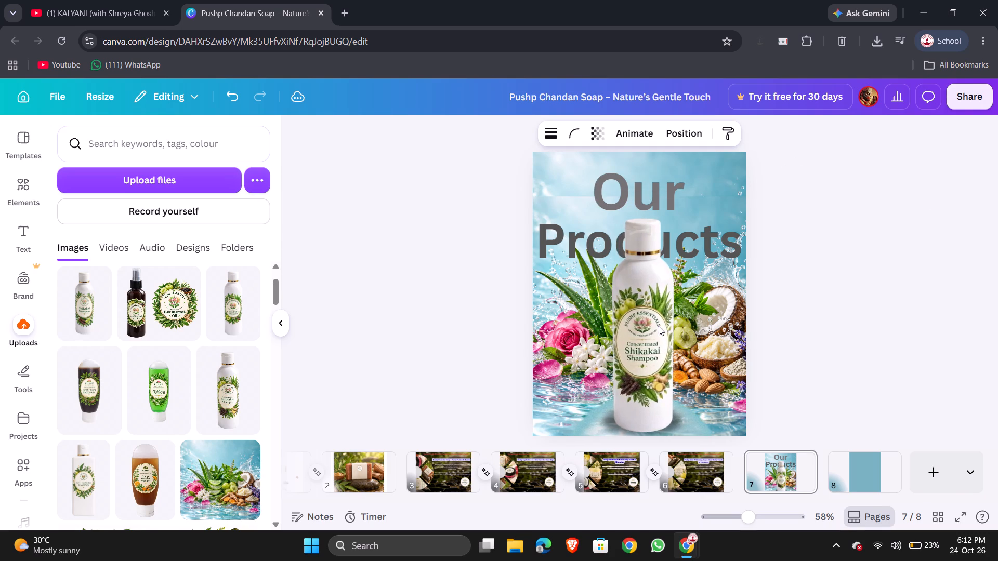
key(Right)
key(Right)
key(Right)
key(Right)
key(Right)
key(Left)
key(Left)
key(Left)
key(Left)
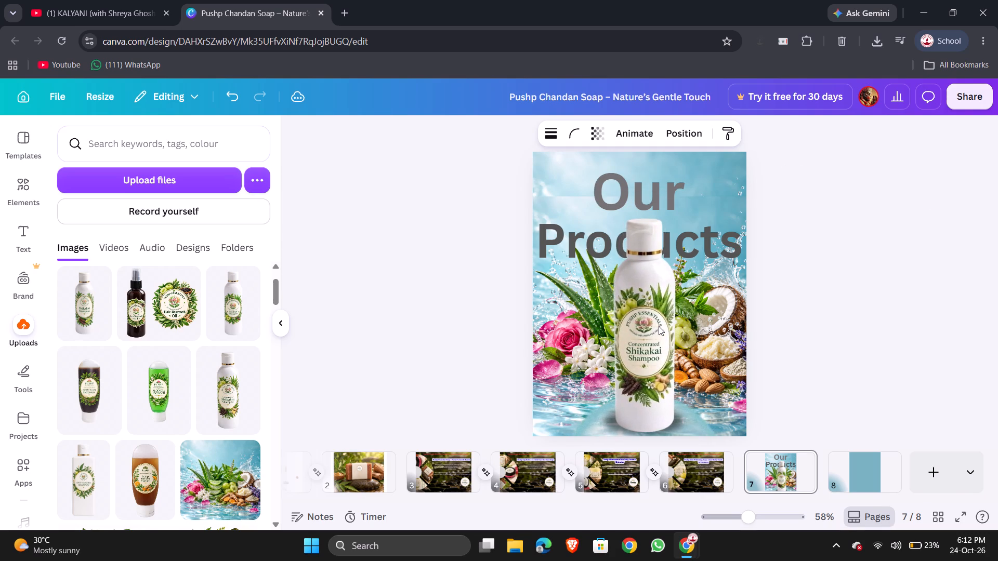
key(Left)
key(Left)
key(Left)
key(Left)
key(Right)
key(Left)
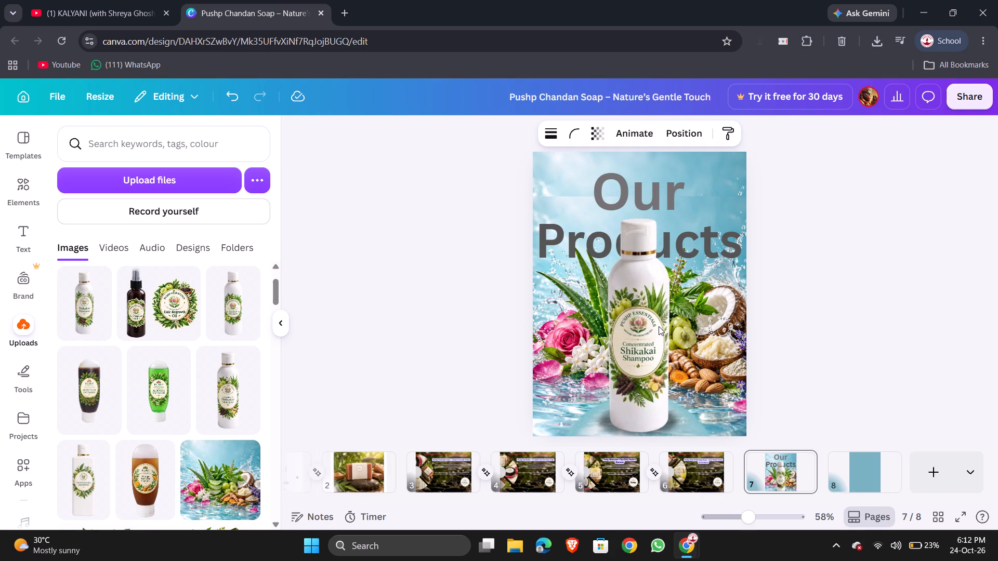
Nudge the enlarged bottle group slightly to the right on page 7 and deselect it.
key(Right)
key(Right)
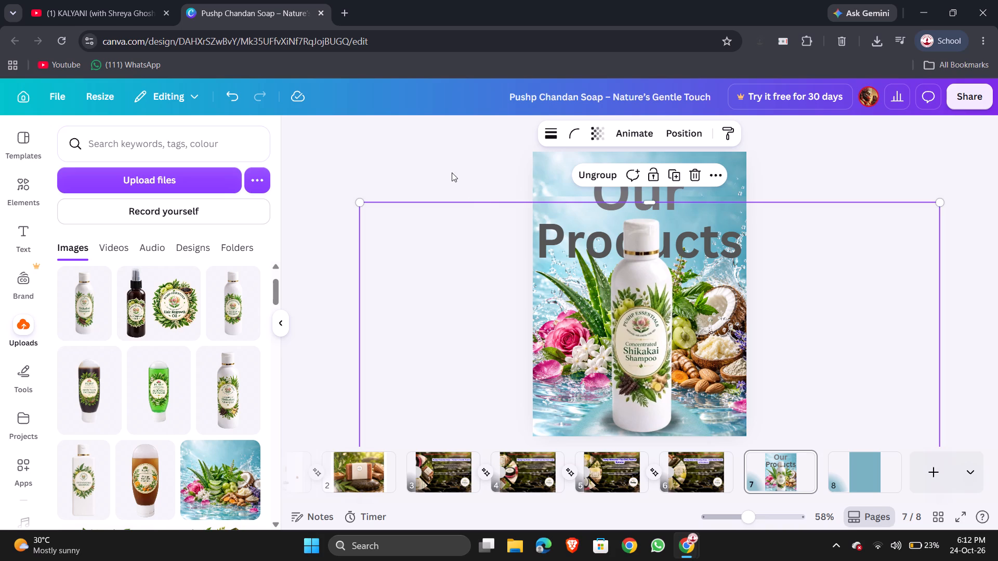
click(455, 169)
Raise the word "Our" in small increments closer to page 7's top edge.
click(602, 187)
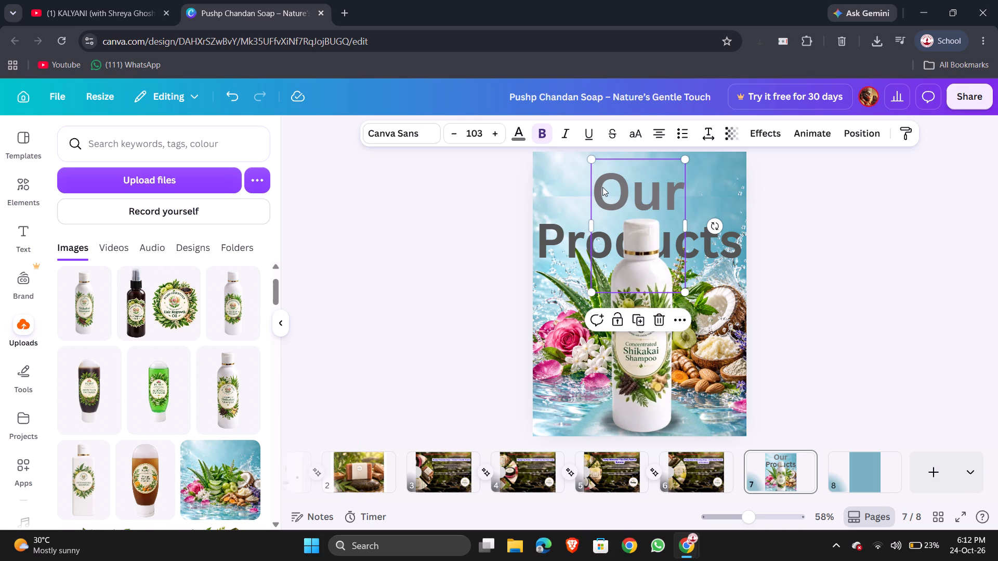
key(Up)
key(Up)
key(Up)
key(Up)
key(Up)
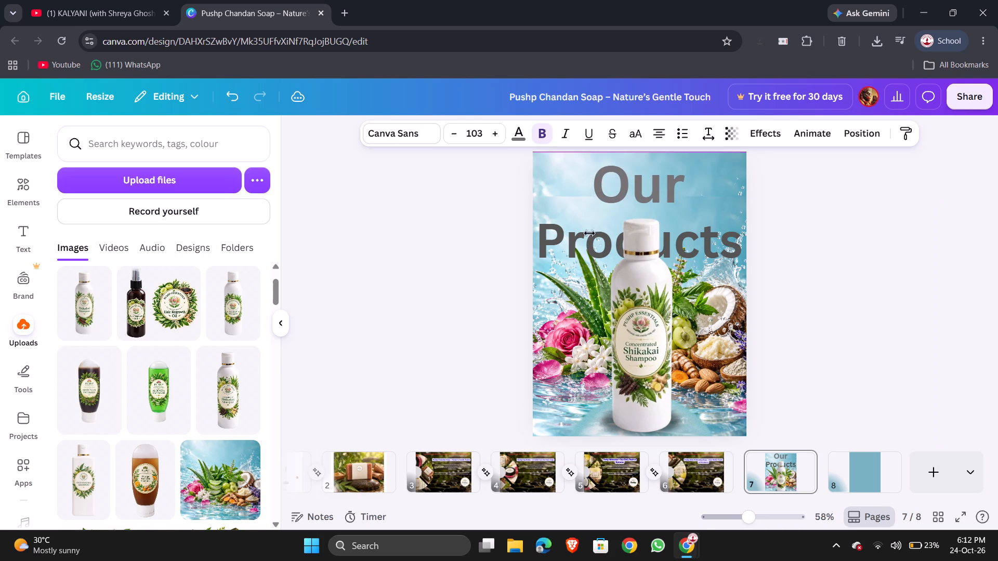
key(Up)
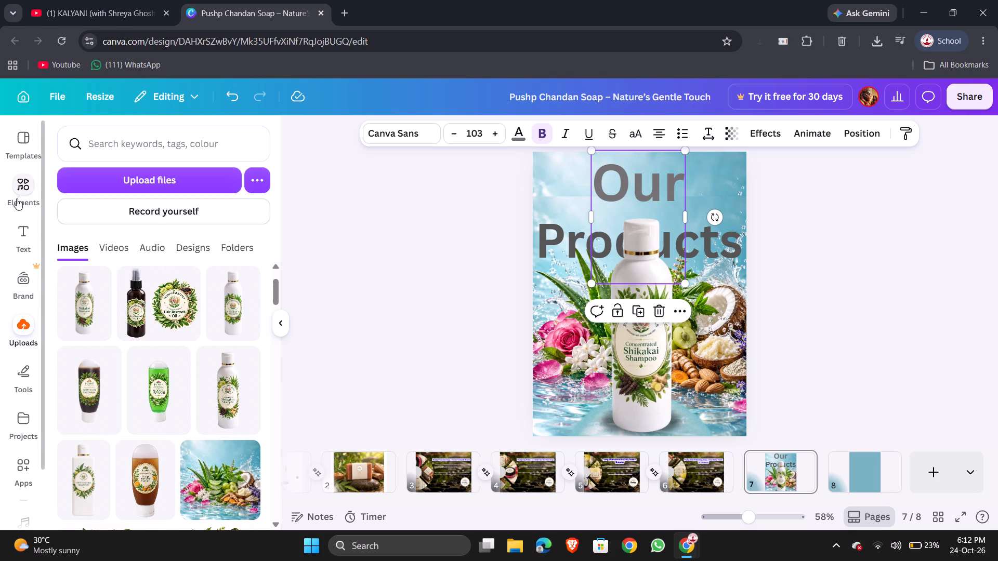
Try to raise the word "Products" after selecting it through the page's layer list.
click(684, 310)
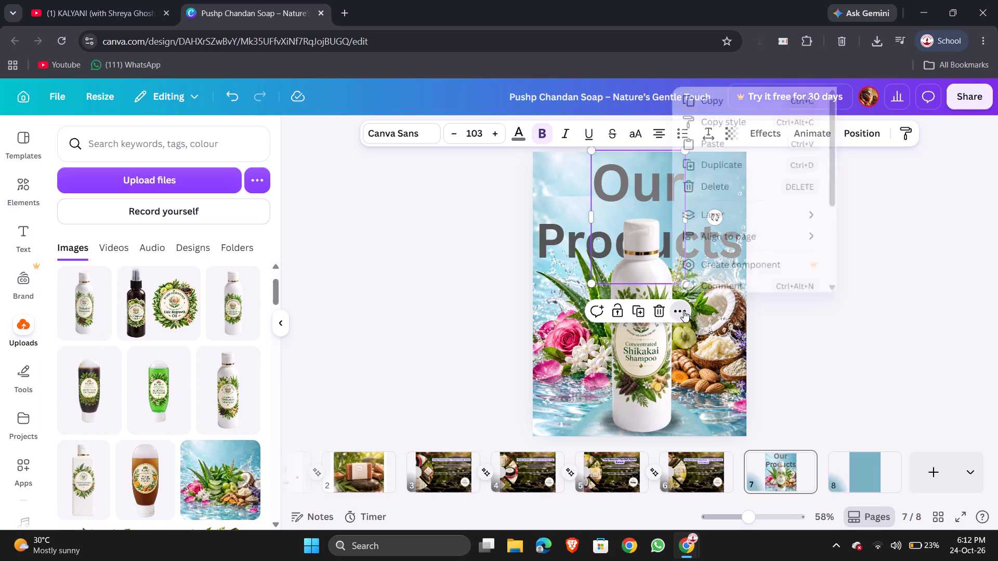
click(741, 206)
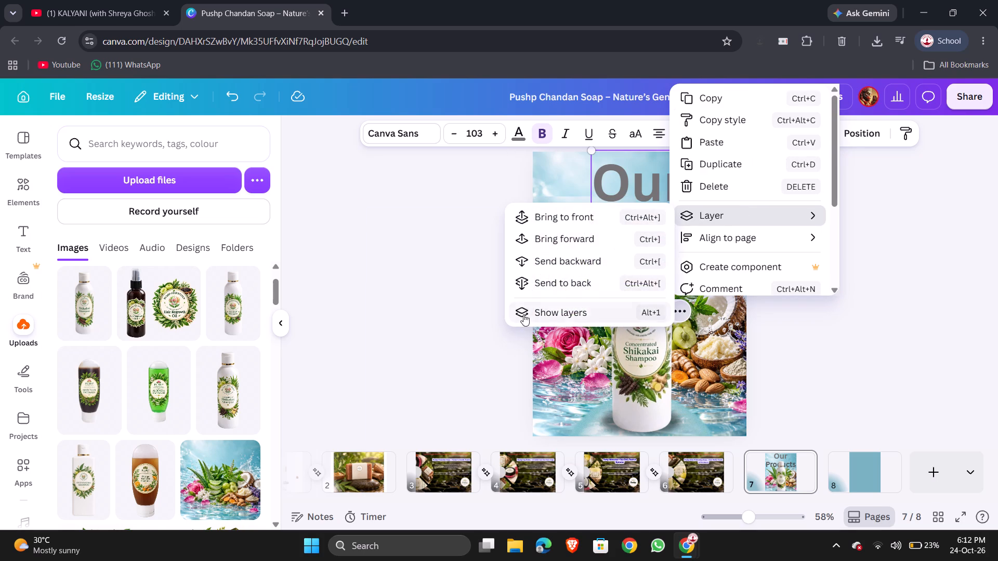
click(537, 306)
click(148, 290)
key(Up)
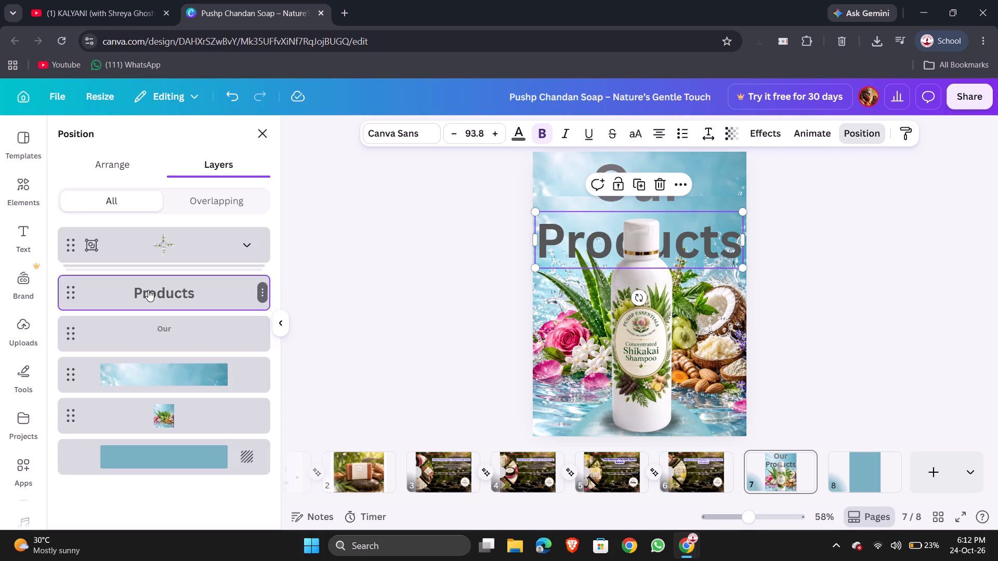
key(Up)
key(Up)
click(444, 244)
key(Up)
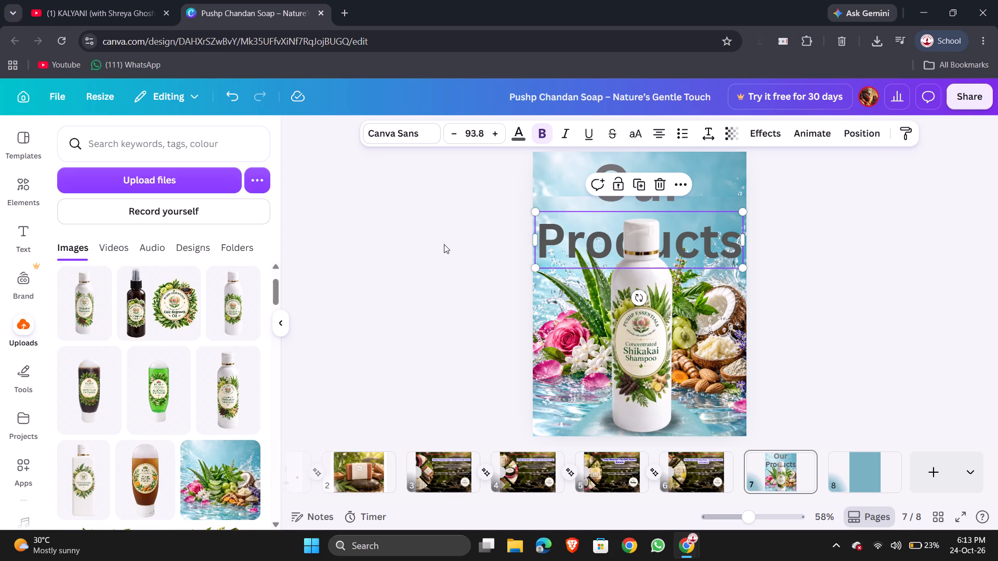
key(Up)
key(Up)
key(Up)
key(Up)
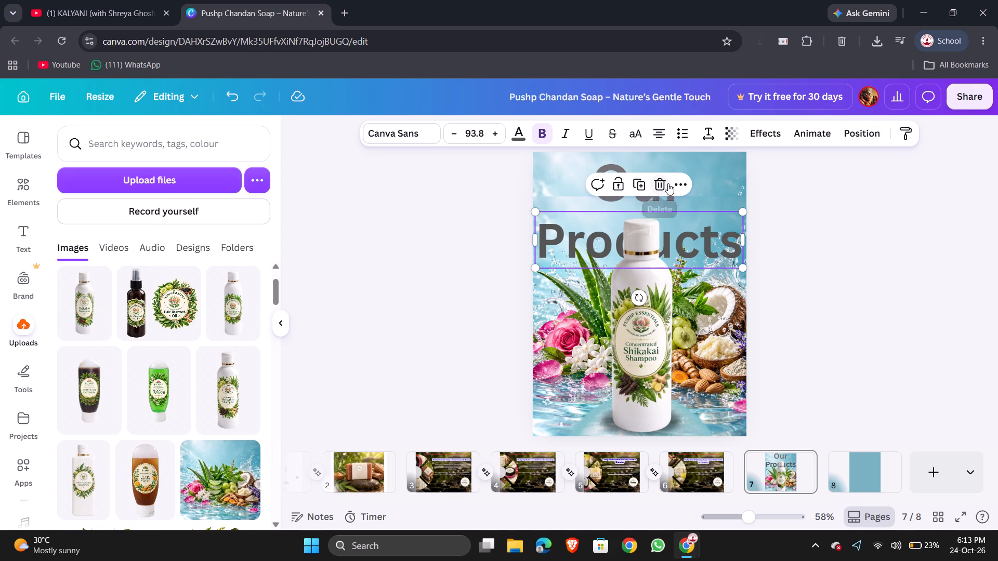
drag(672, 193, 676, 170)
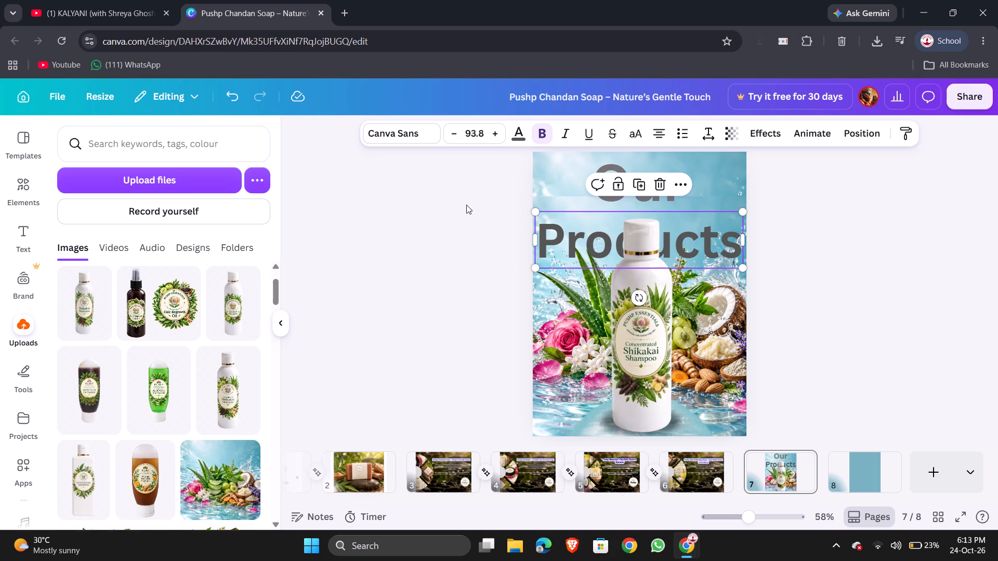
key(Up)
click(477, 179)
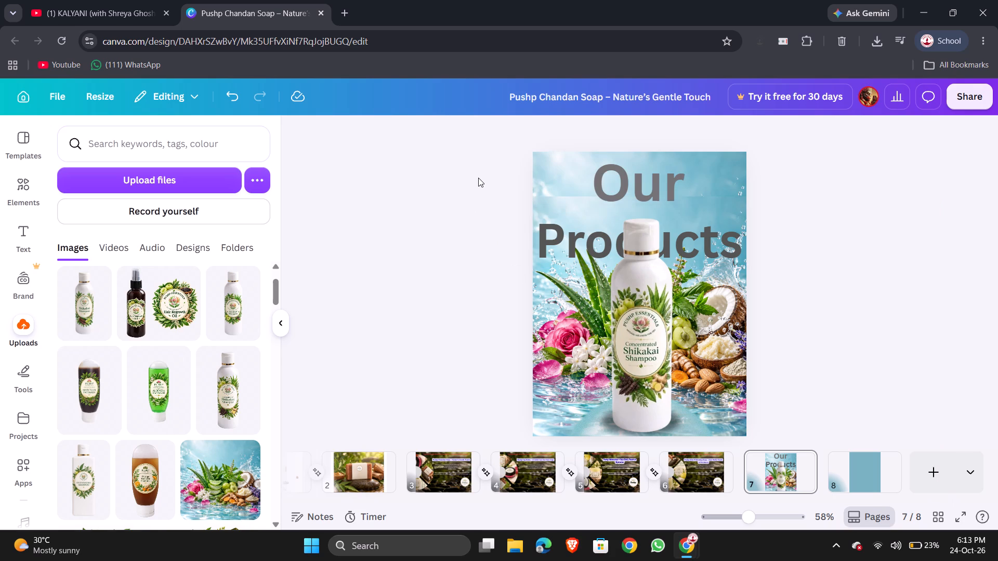
Move the bottle group down clear of the heading and raise the word "Products" closer beneath "Our".
click(585, 253)
drag(585, 253, 590, 312)
click(541, 231)
key(Up)
key(Up)
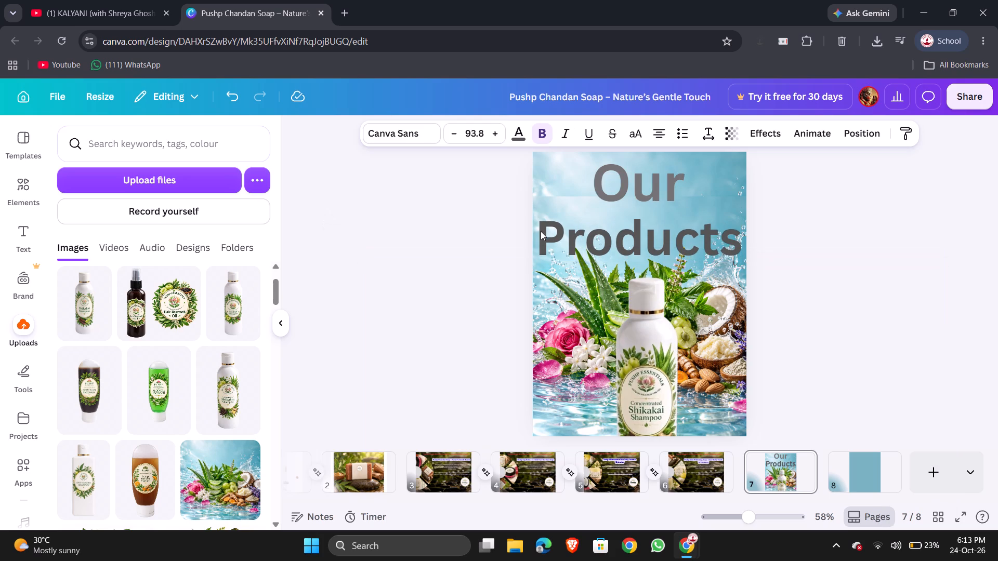
key(Up)
key(Up)
key(Up)
key(Up)
key(Up)
key(Up)
key(Up)
key(Up)
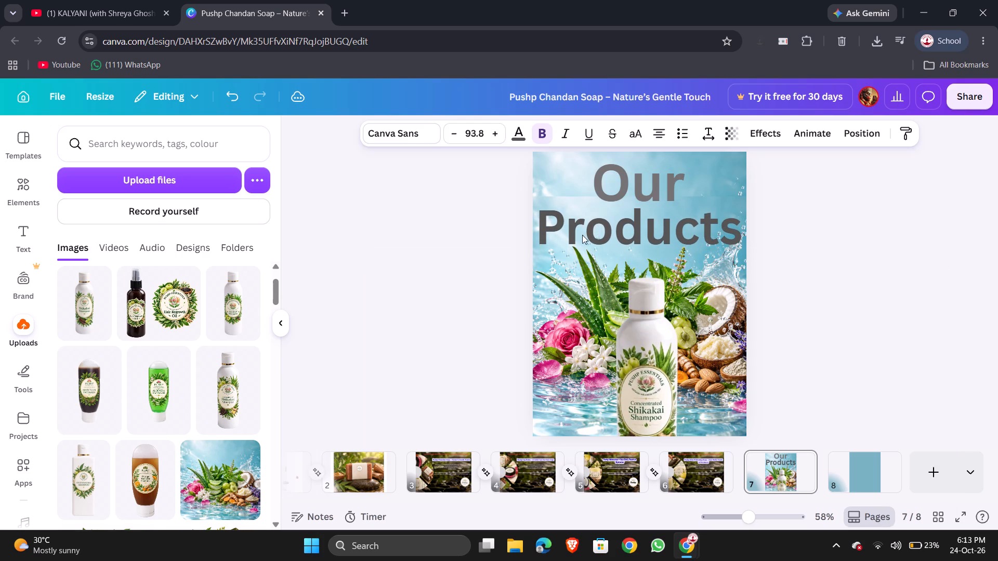
Move the bottle group back up so the Shikakai Shampoo bottle's base sits just above page 7's bottom edge.
click(652, 339)
drag(652, 339, 649, 292)
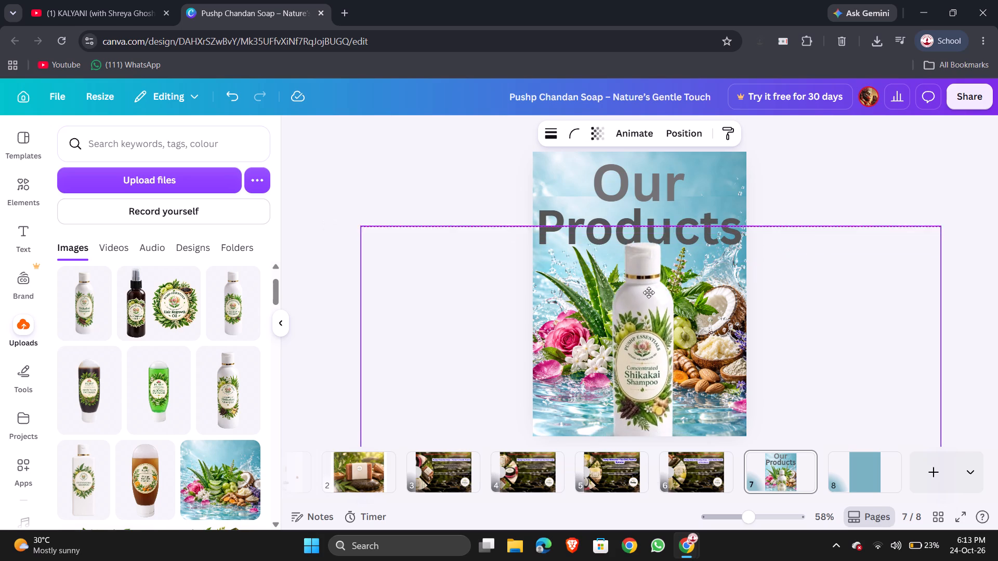
drag(649, 292, 649, 285)
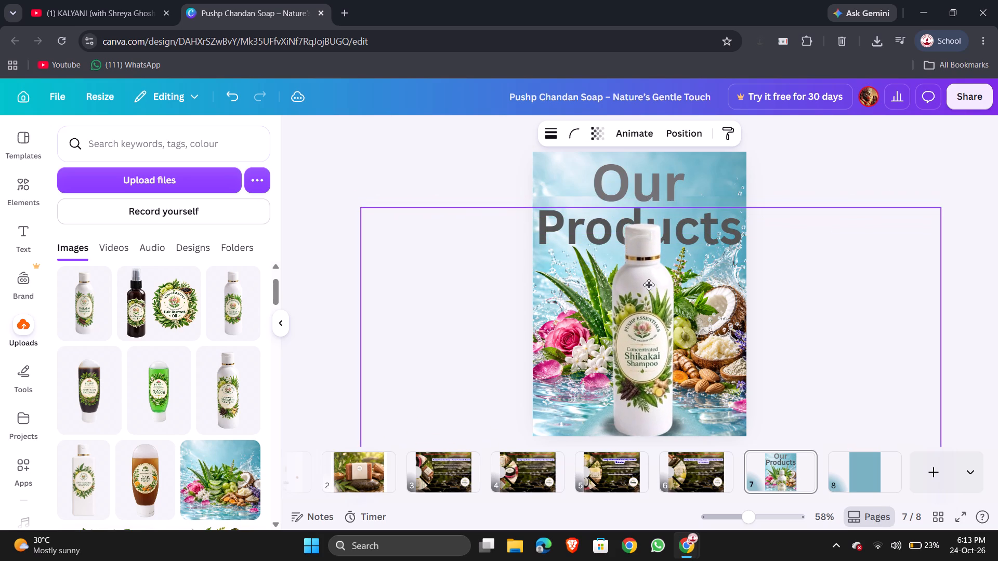
drag(649, 285, 650, 278)
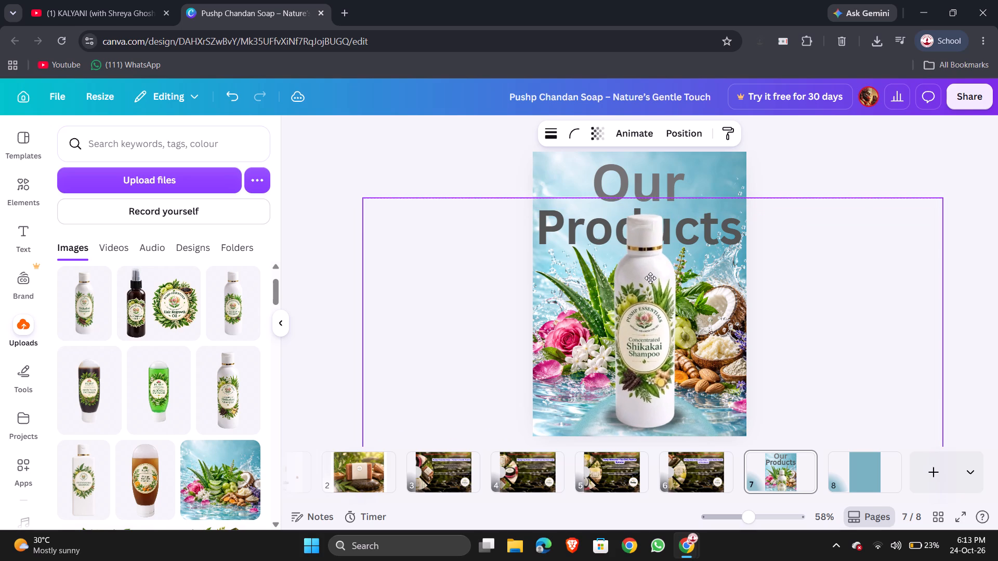
drag(650, 278, 648, 279)
click(423, 163)
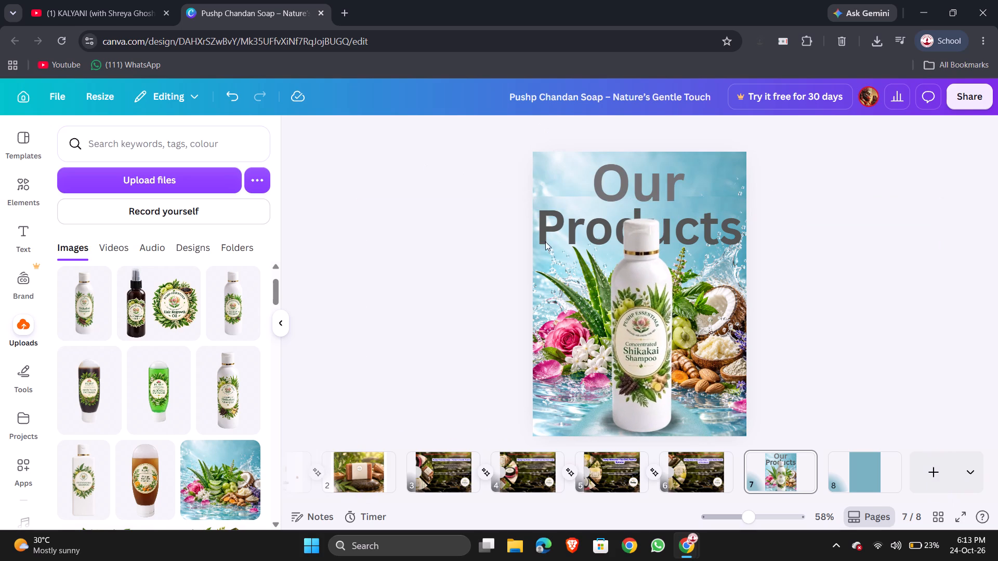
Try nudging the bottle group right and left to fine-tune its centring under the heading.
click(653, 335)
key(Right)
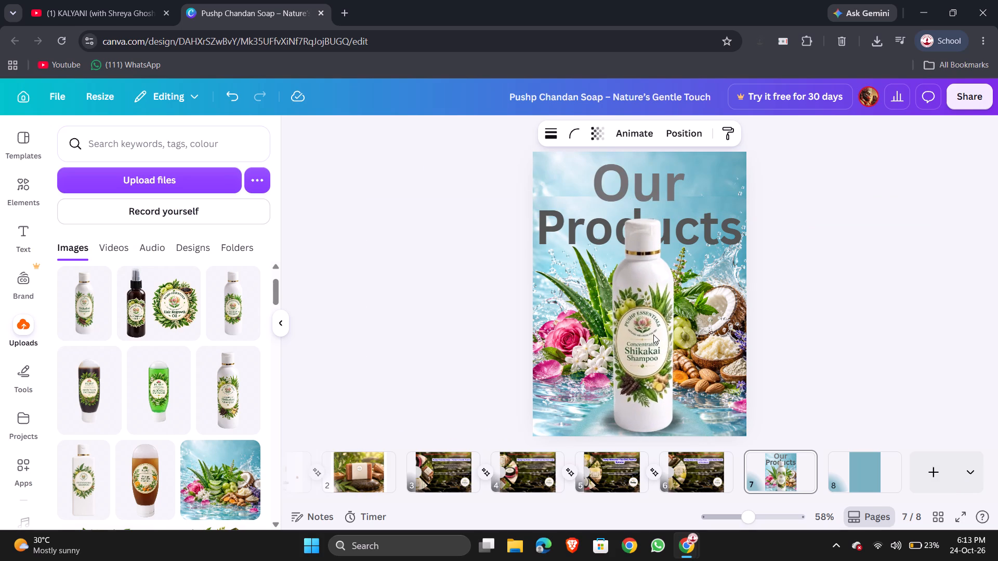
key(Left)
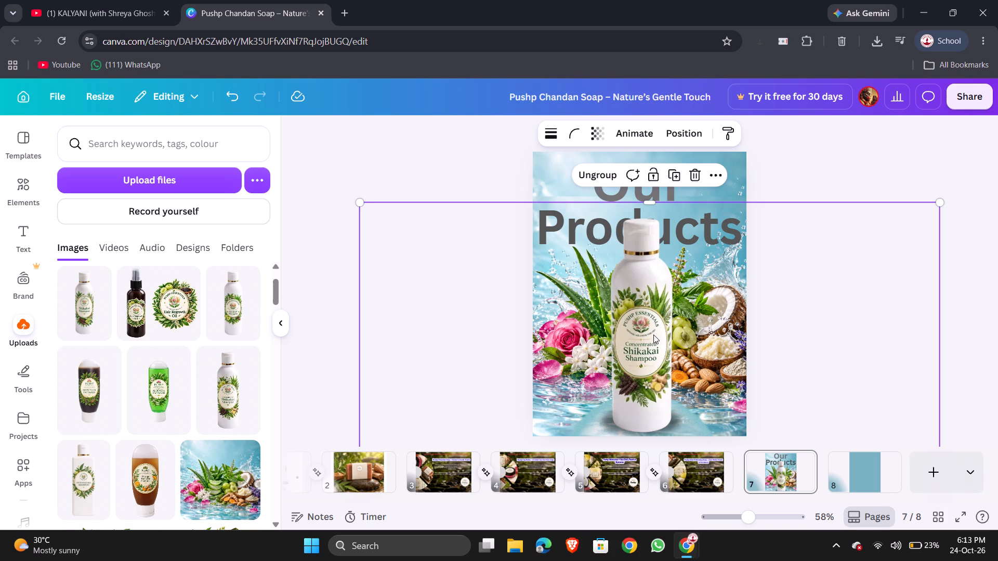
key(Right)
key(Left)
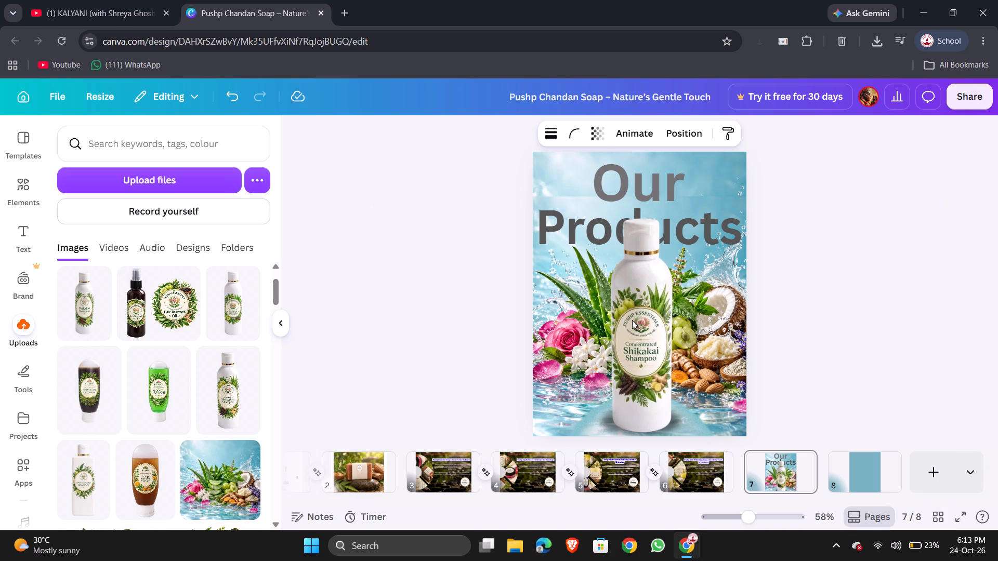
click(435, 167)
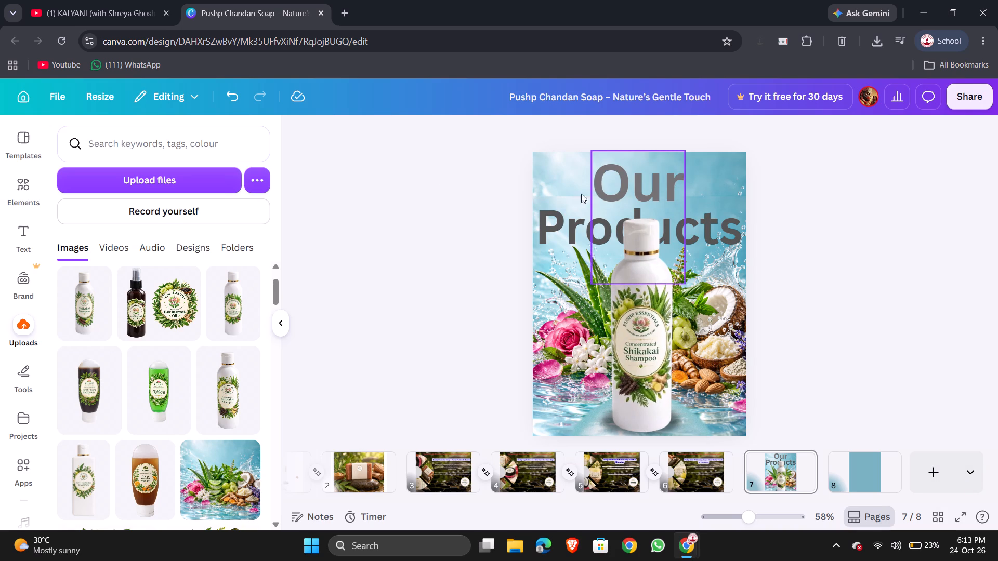
Raise the word "Our" closer to page 7's top edge, nudging it back down slightly to leave a small gap.
click(609, 179)
key(Up)
key(Up)
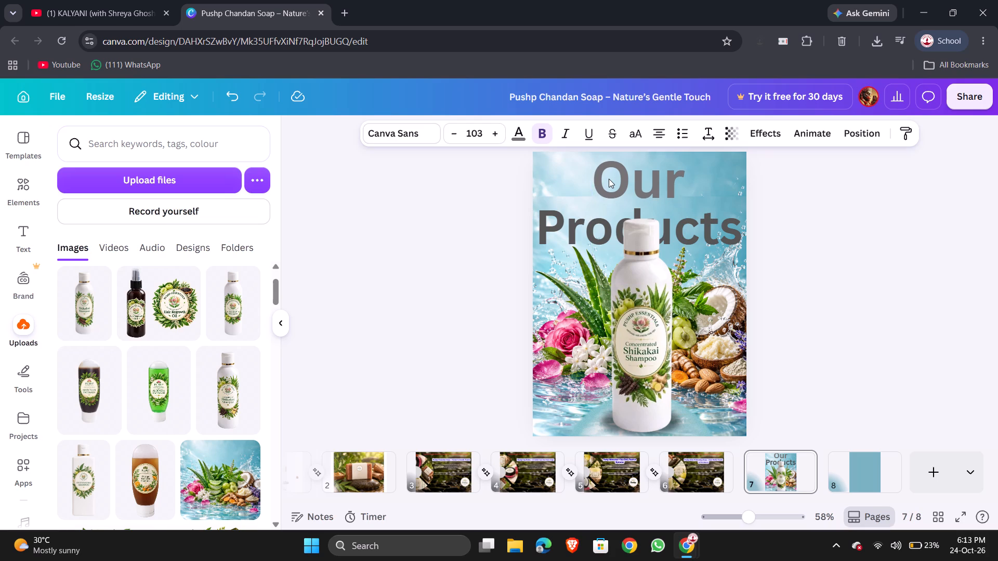
key(Up)
key(Up)
key(Up)
key(Up)
key(Up)
key(Down)
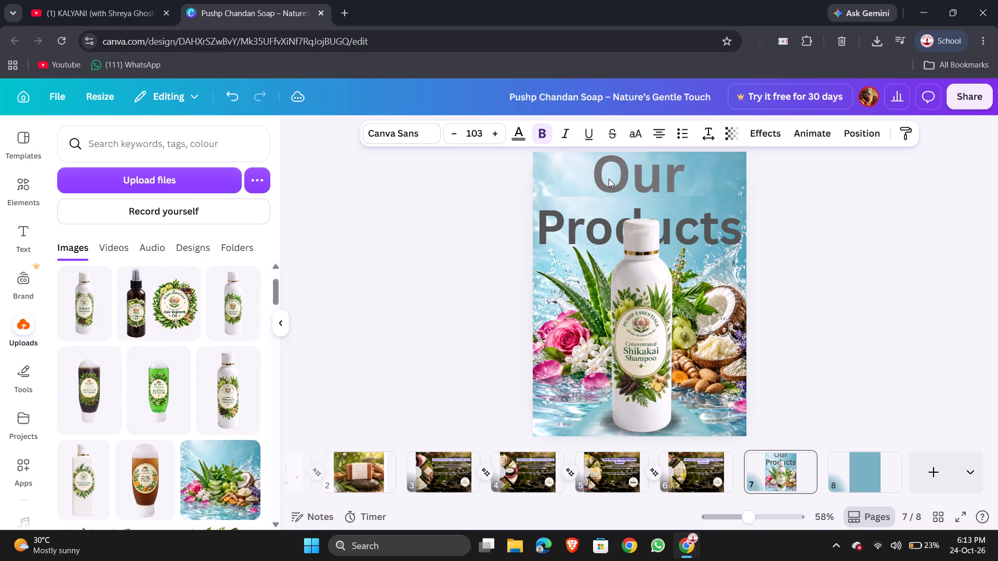
key(Down)
key(Down)
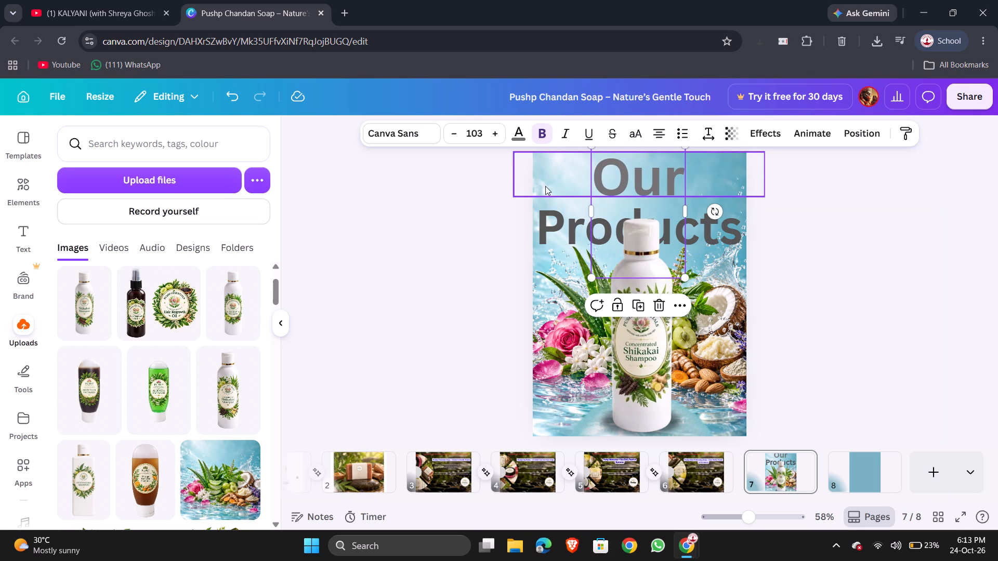
Raise the word "Products" in small increments so it sits closer beneath "Our".
click(545, 196)
key(Up)
key(Up)
key(Up)
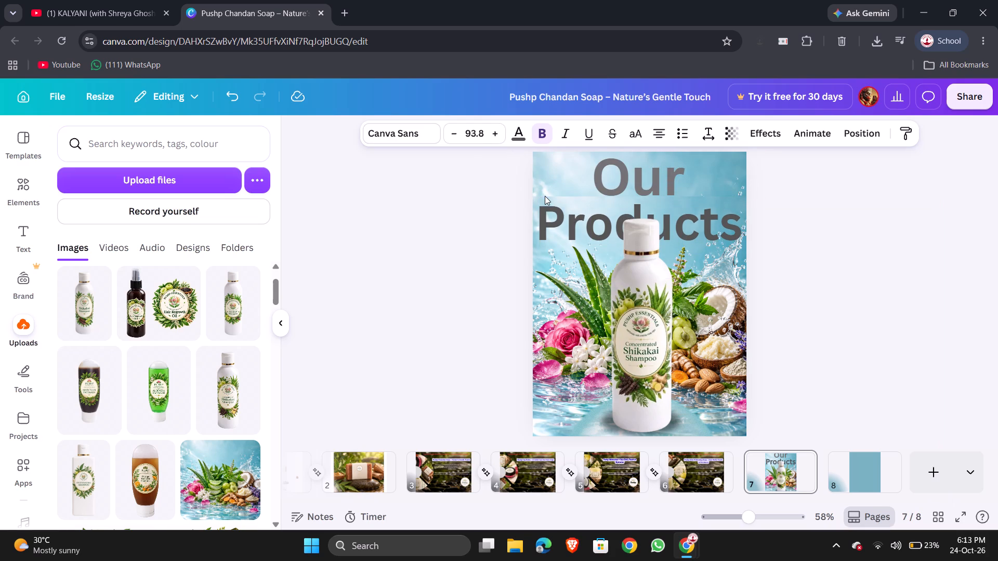
key(Up)
key(Up)
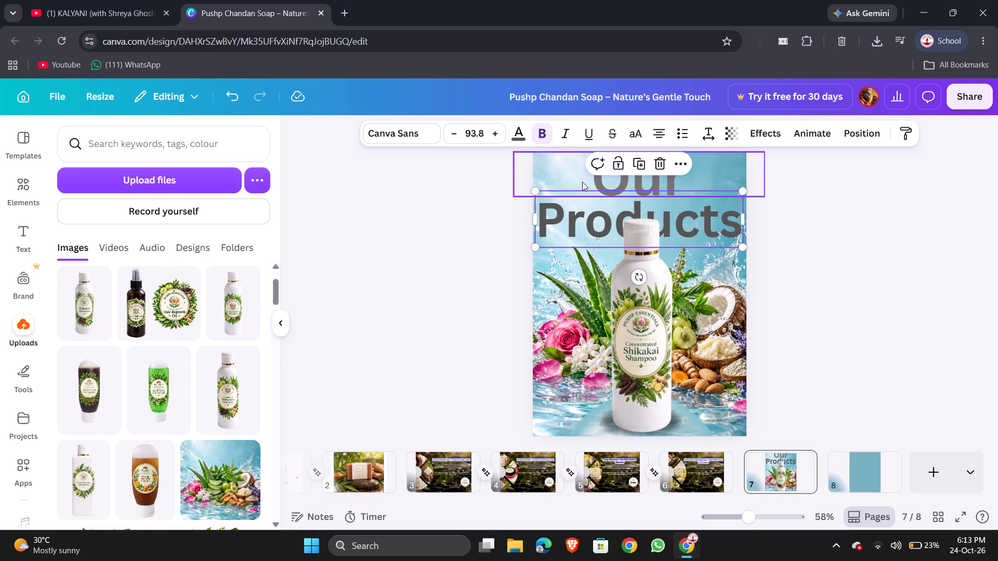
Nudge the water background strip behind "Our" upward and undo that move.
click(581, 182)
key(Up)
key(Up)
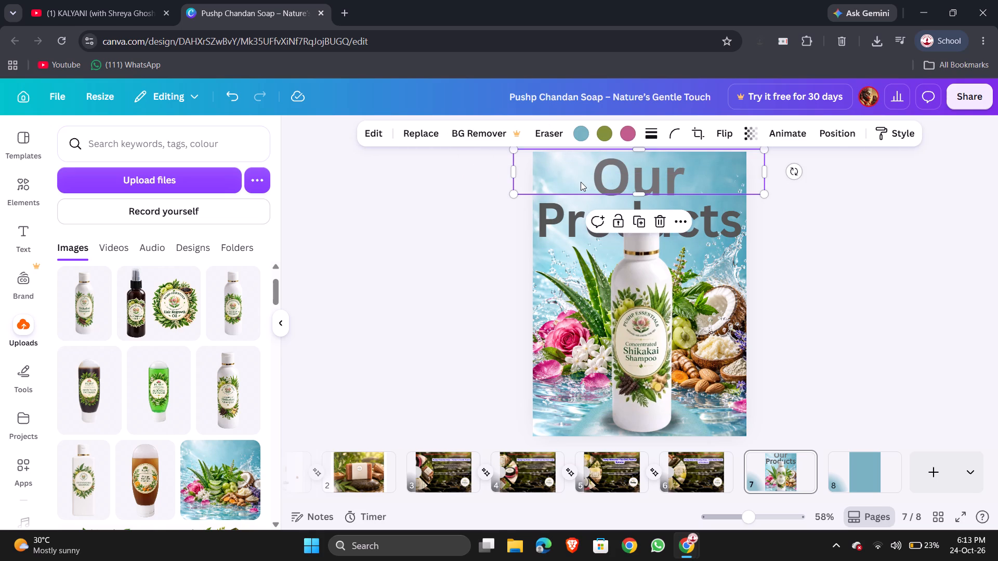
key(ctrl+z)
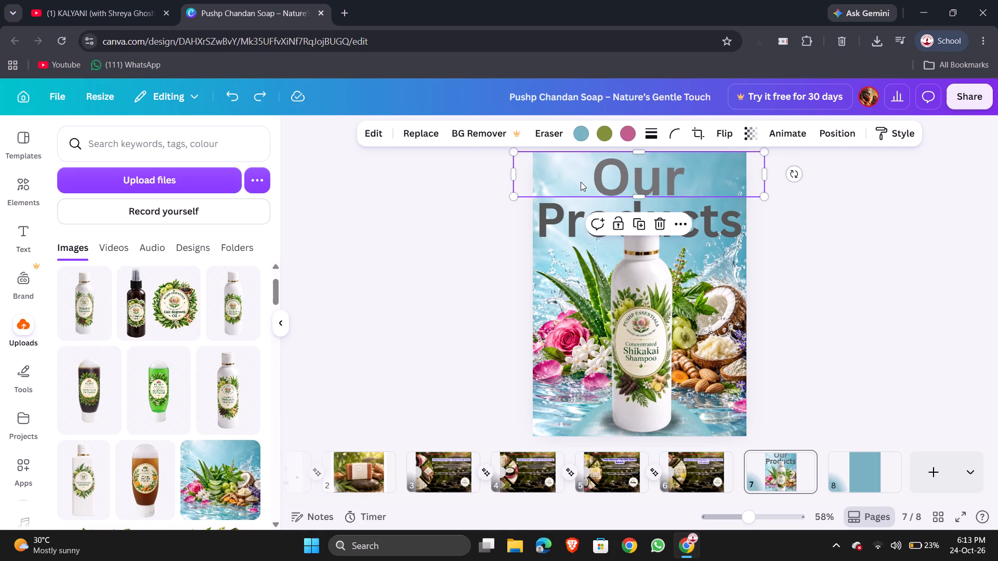
Raise the word "Our" a little further towards page 7's top edge.
click(605, 172)
key(Up)
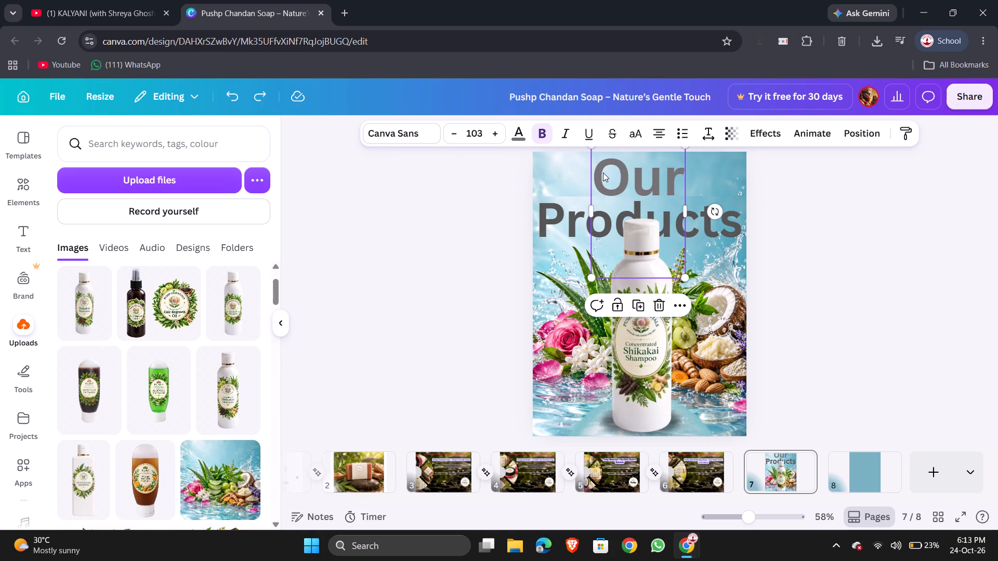
key(Up)
key(Up)
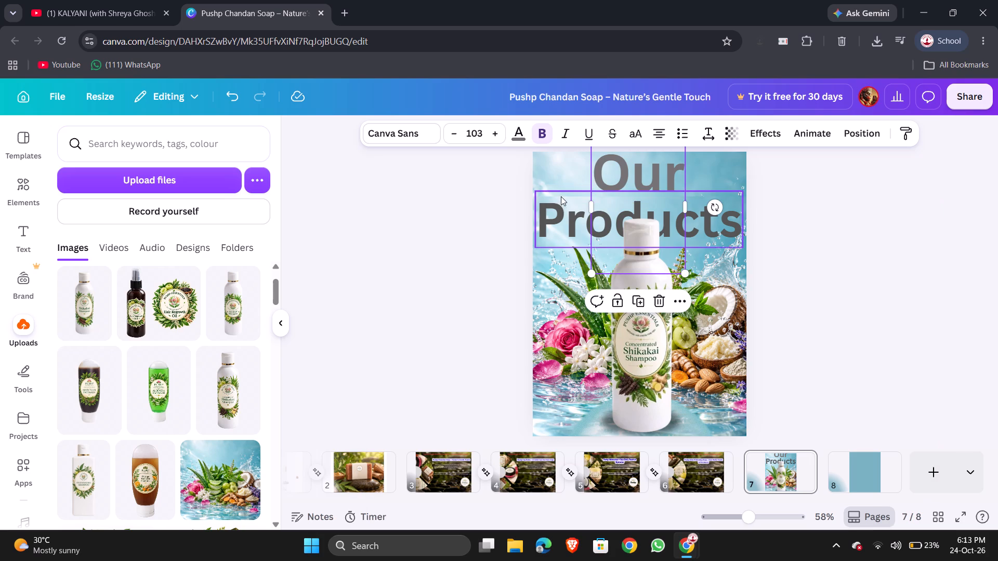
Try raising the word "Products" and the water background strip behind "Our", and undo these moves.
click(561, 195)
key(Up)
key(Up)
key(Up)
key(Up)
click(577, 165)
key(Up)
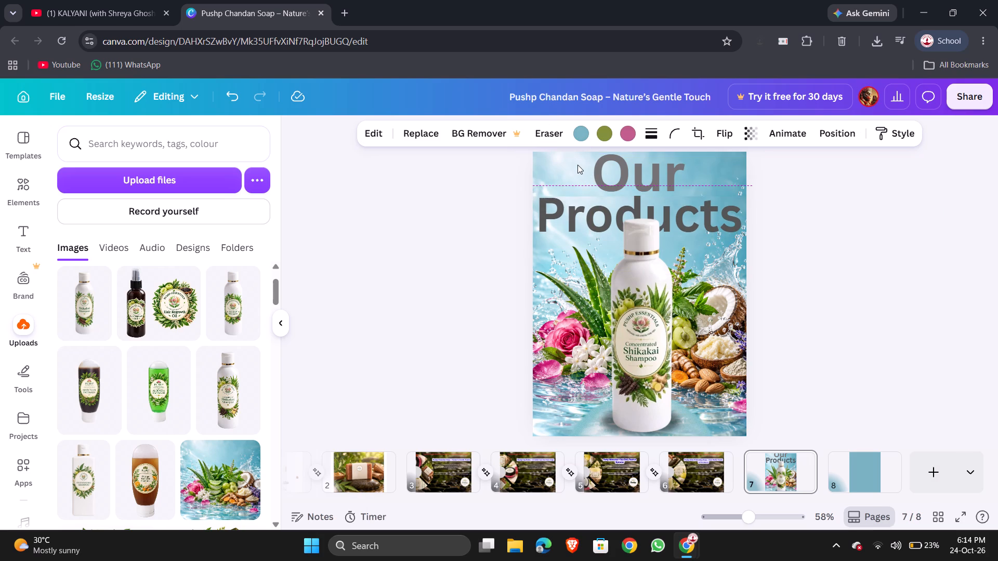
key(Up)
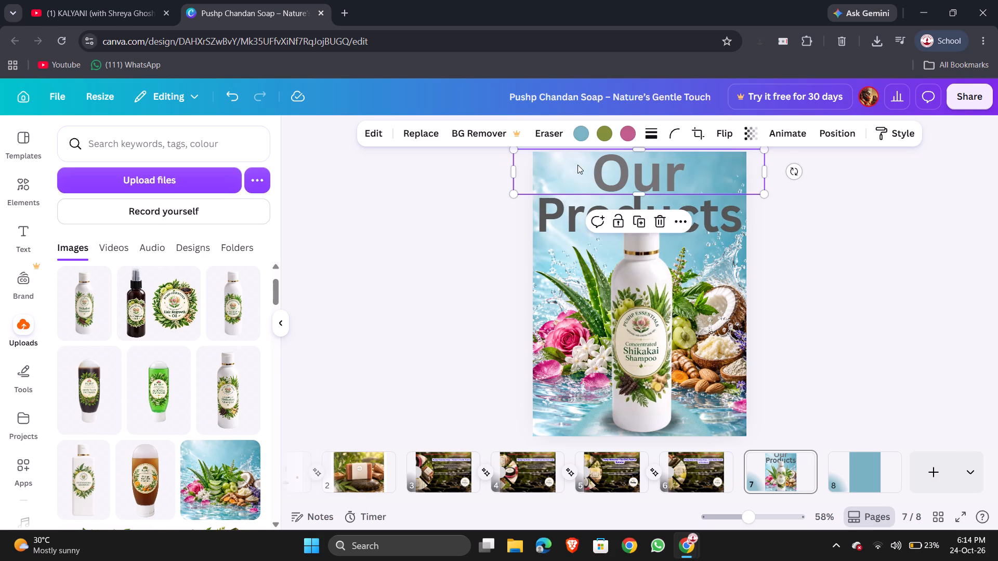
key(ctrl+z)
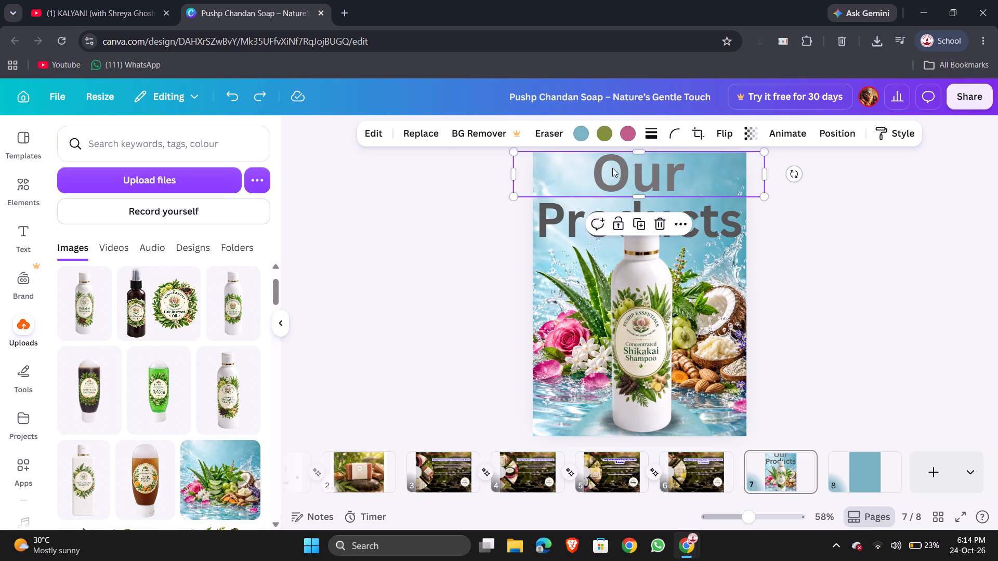
Nudge the word "Our" up against page 7's top edge.
click(613, 169)
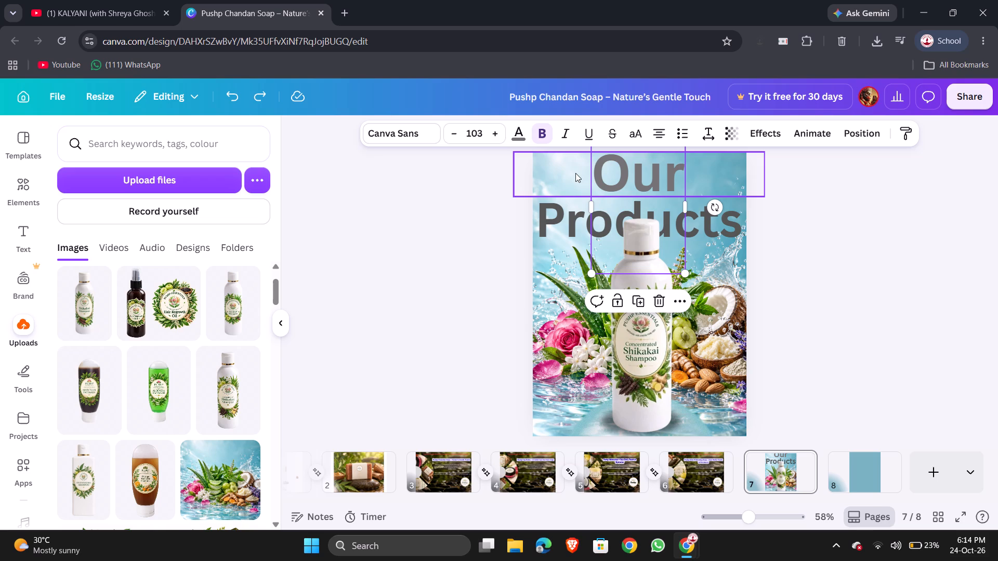
key(Up)
key(Up)
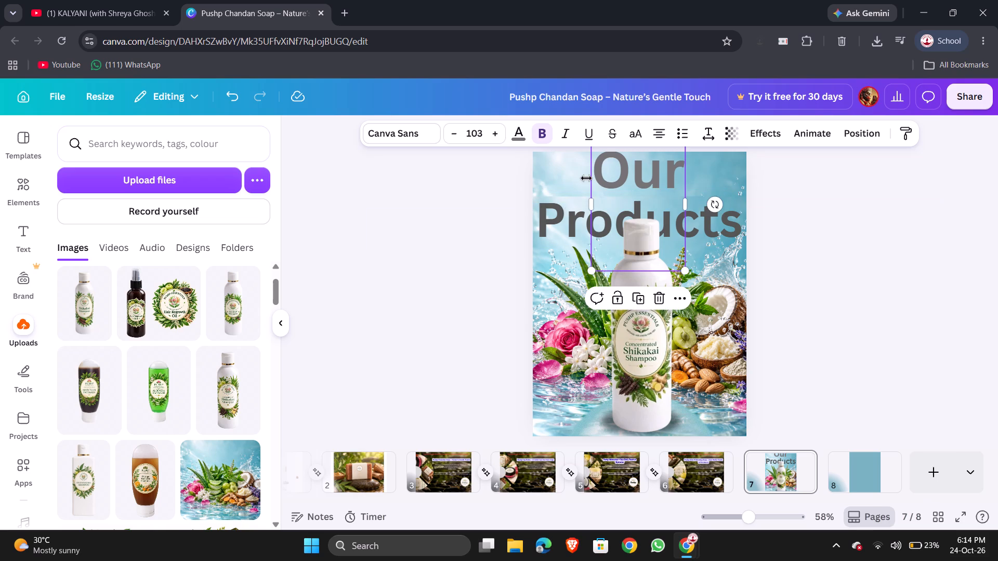
Tighten the page 7 heading by nudging "Our" slightly down and "Products" slightly up.
key(Down)
key(Down)
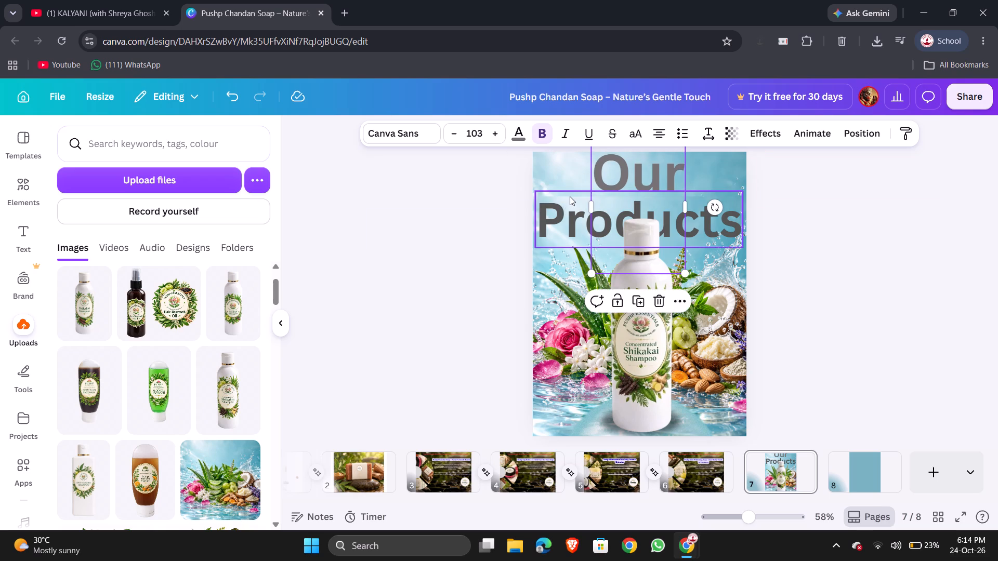
click(570, 196)
key(Up)
key(Up)
key(Up)
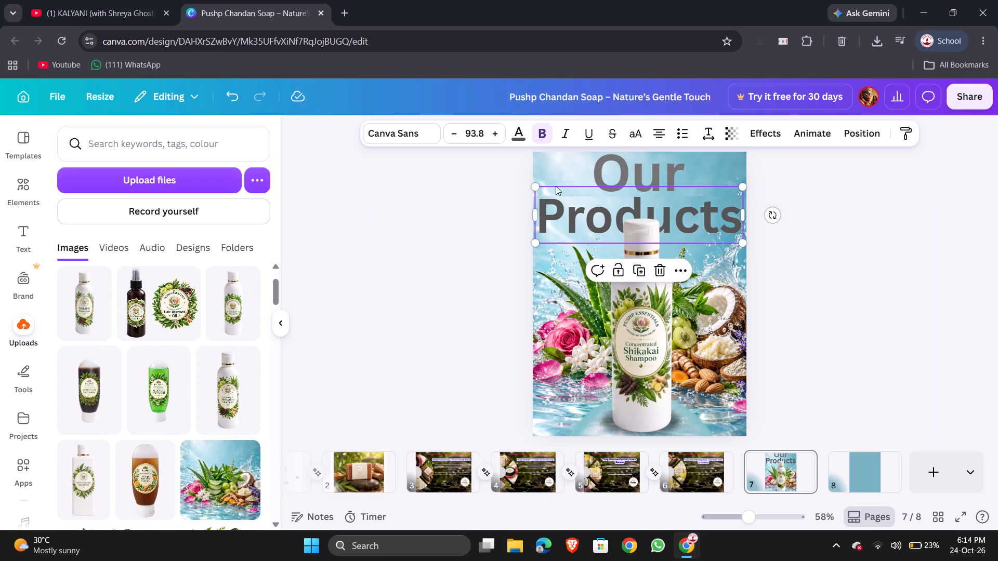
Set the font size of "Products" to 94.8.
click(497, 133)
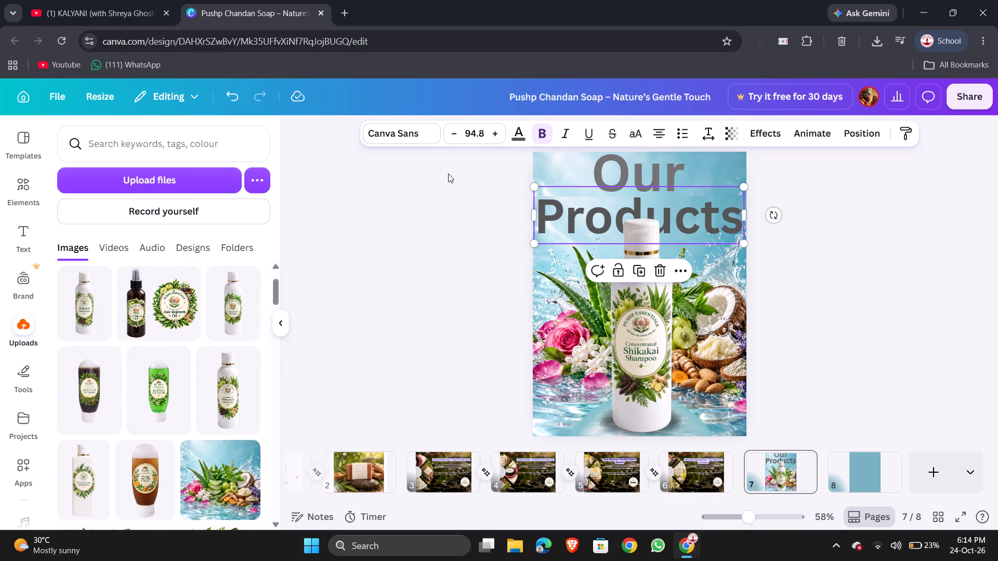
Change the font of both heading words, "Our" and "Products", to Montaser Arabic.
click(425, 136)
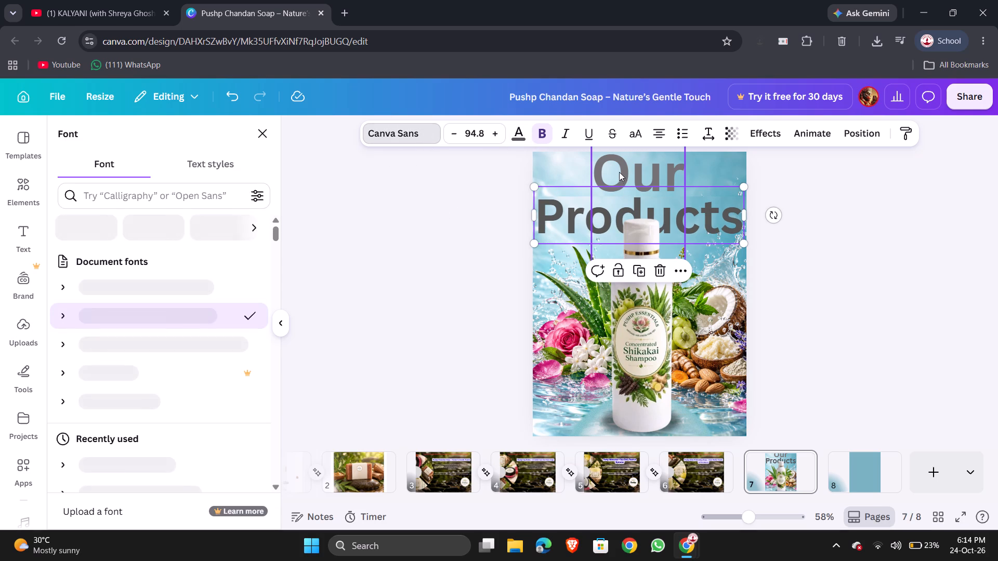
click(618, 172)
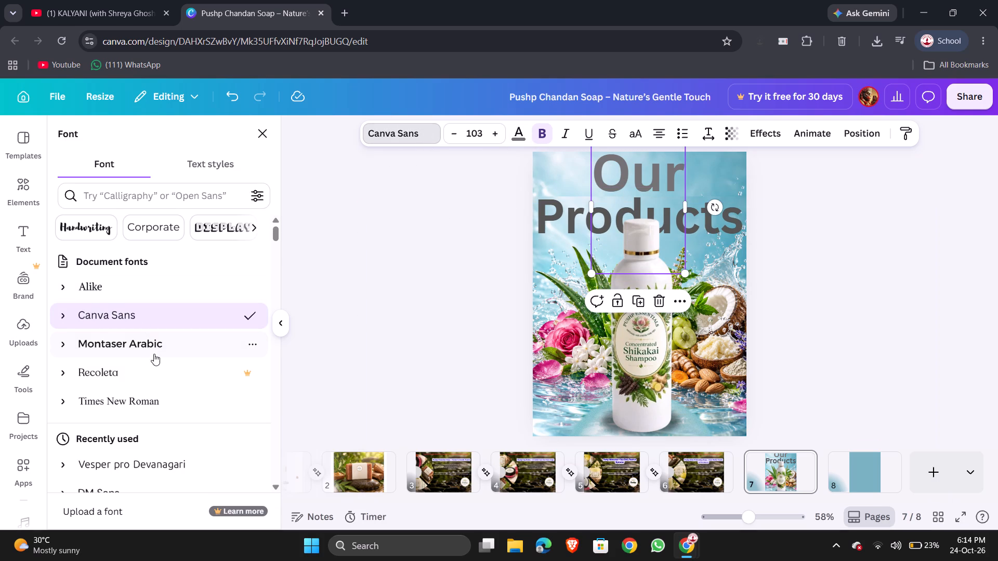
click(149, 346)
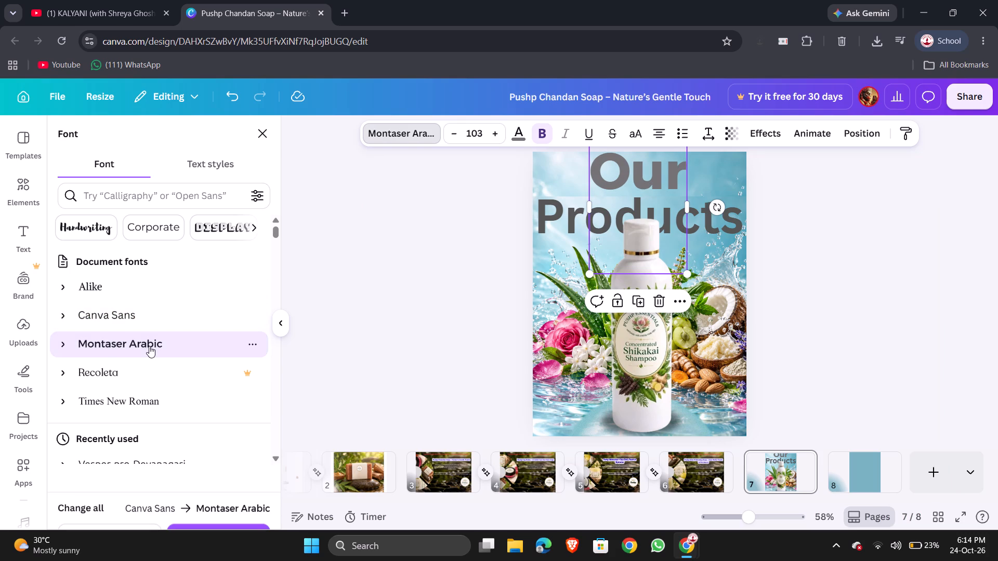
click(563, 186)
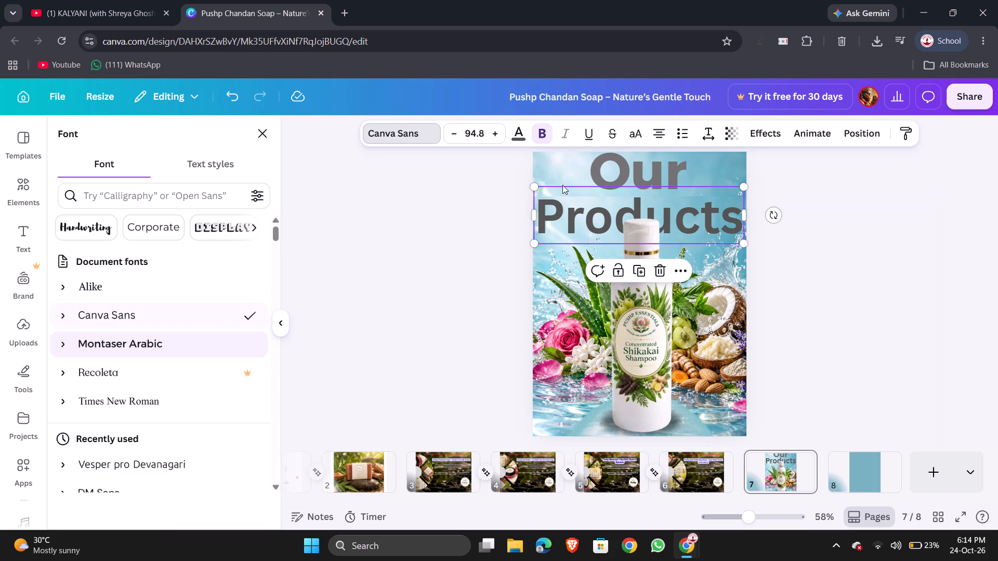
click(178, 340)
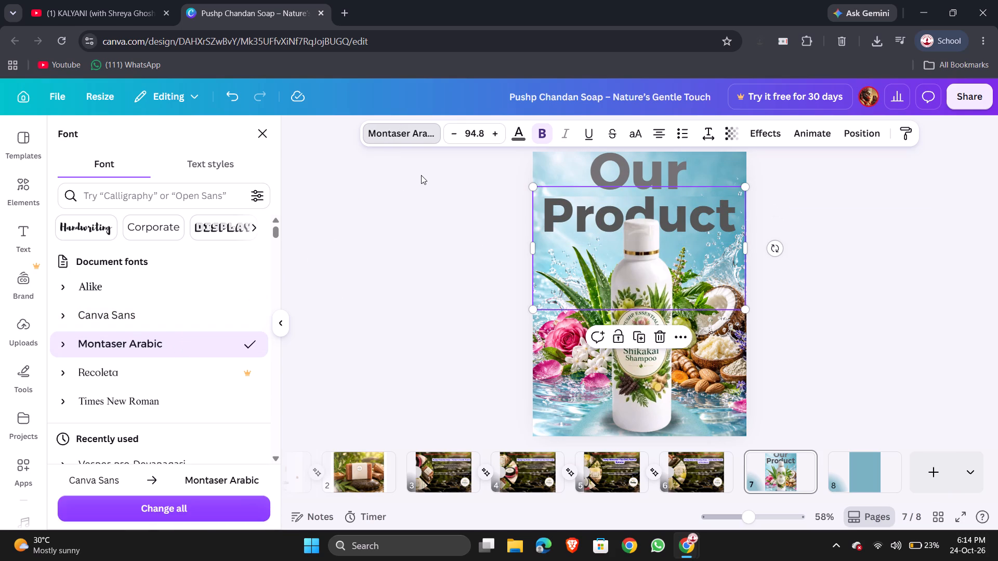
Fit "Products" on one line by widening its text box, centring it on the page and setting the font size to 88.8.
drag(748, 246, 760, 250)
drag(760, 250, 761, 250)
click(453, 135)
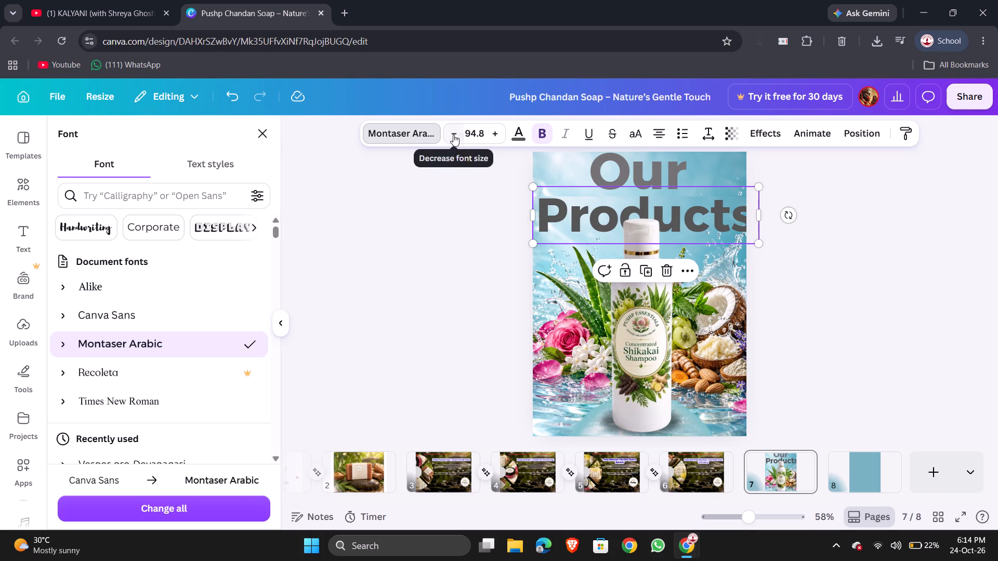
click(453, 135)
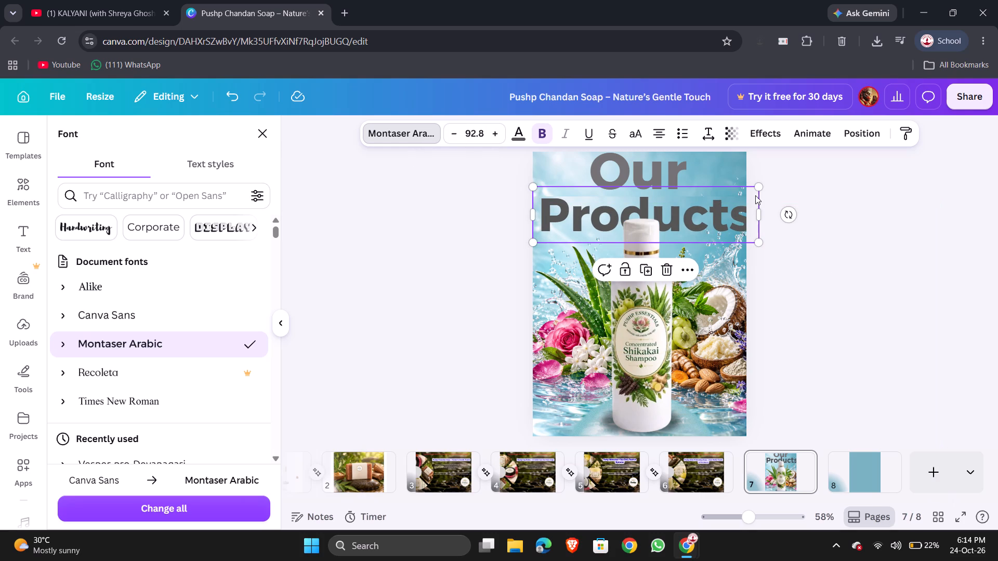
drag(755, 195, 746, 197)
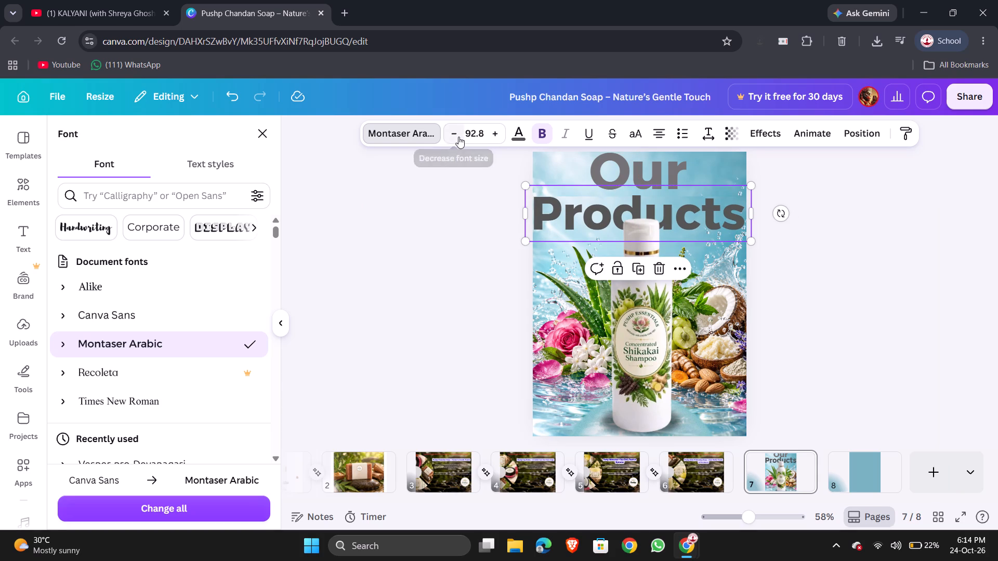
triple_click(458, 137)
double_click(458, 137)
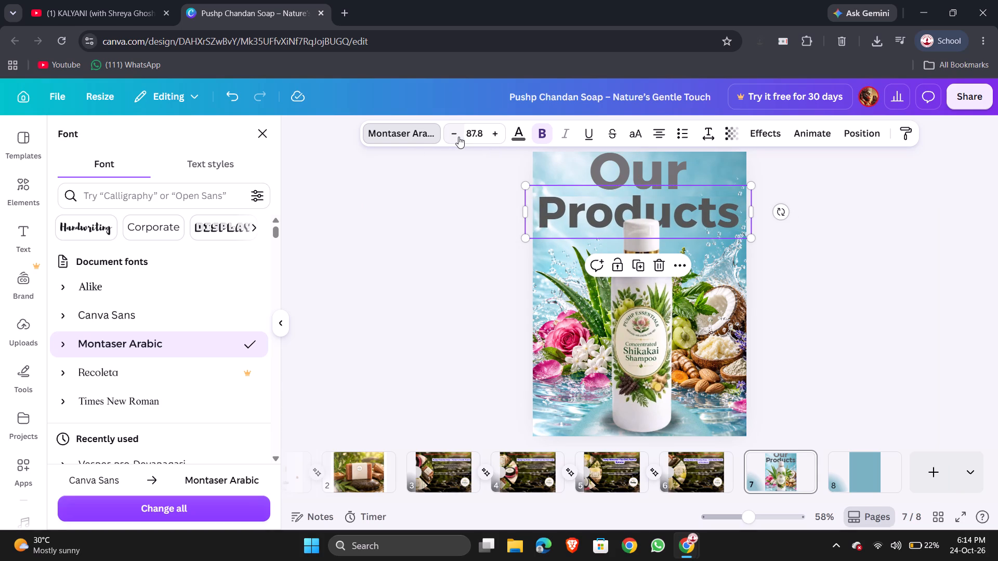
click(485, 138)
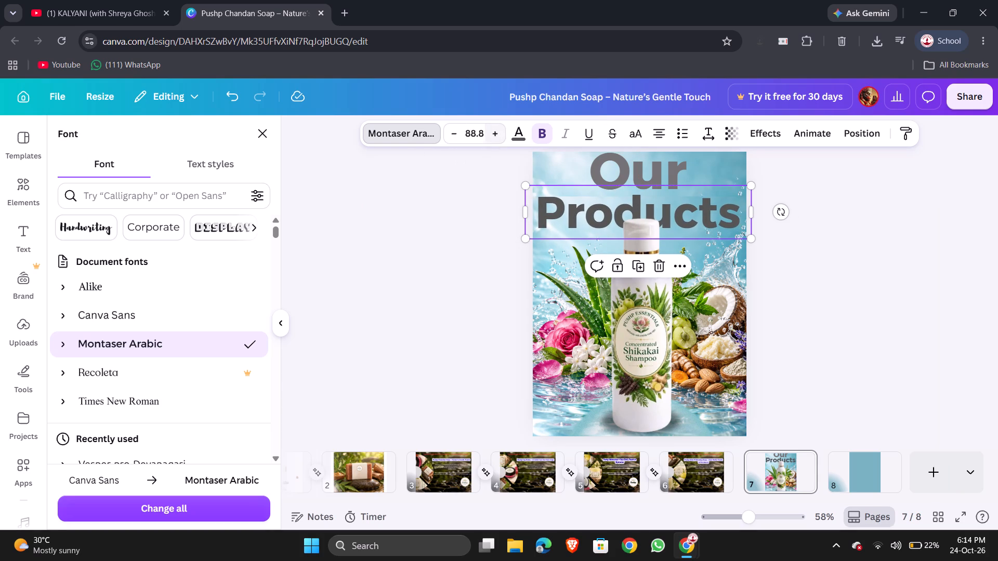
click(485, 167)
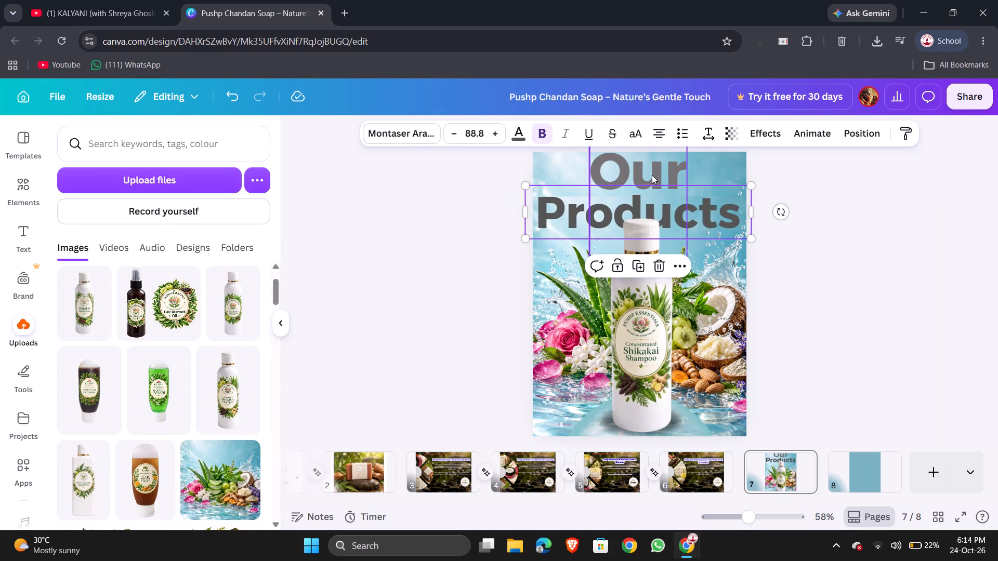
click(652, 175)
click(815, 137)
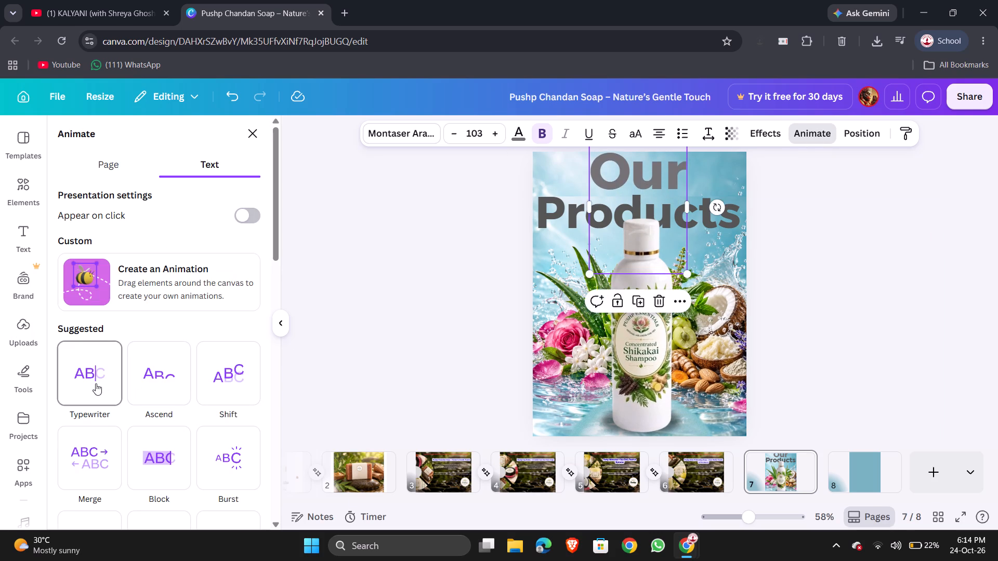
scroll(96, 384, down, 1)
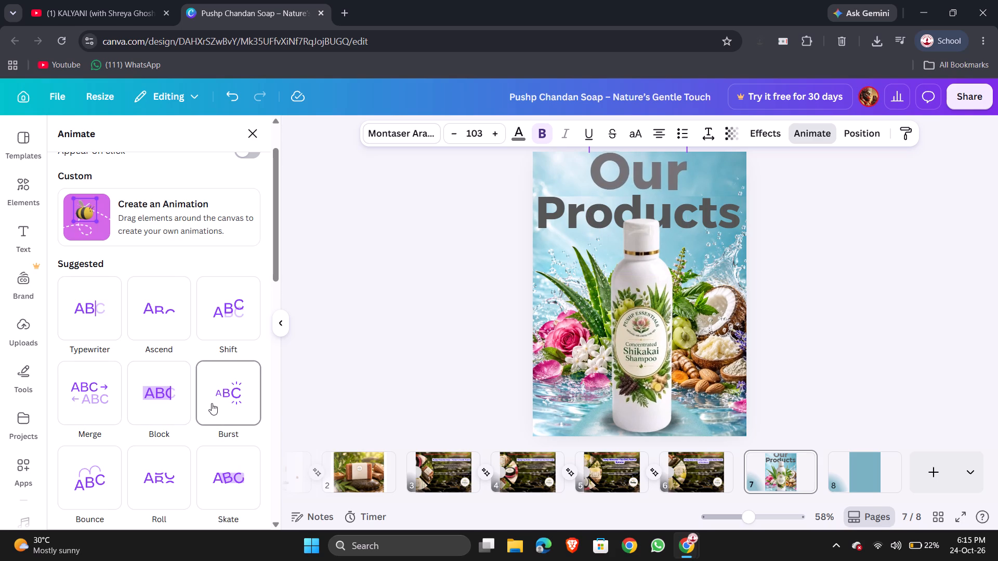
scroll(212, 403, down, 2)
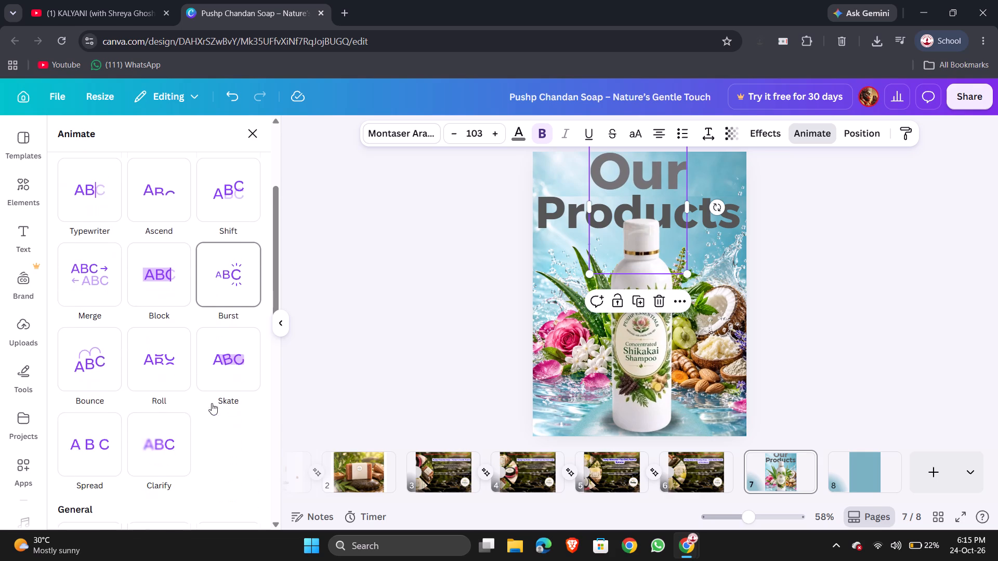
Apply the Graffiti text effect to the word "Our".
click(756, 130)
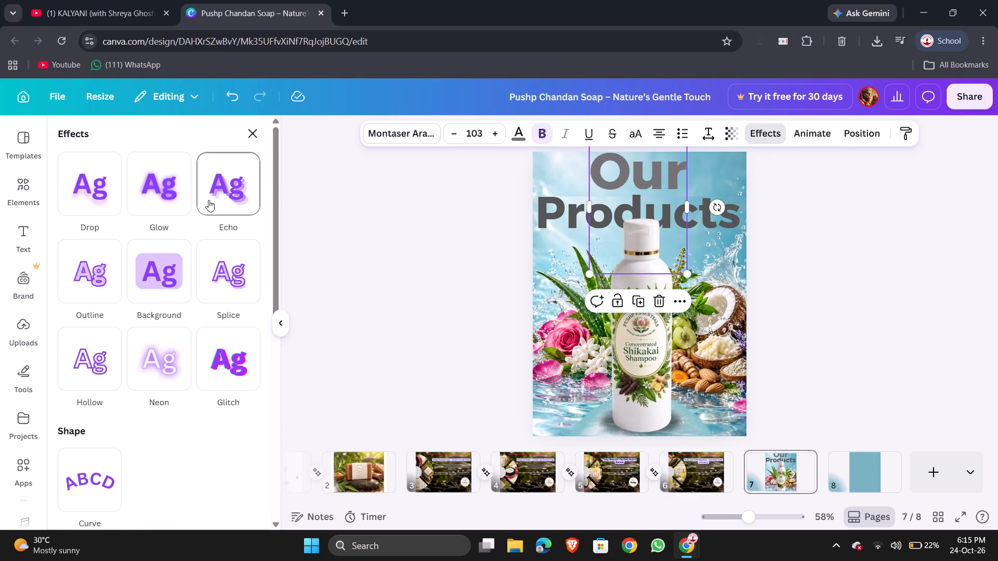
scroll(168, 326, down, 4)
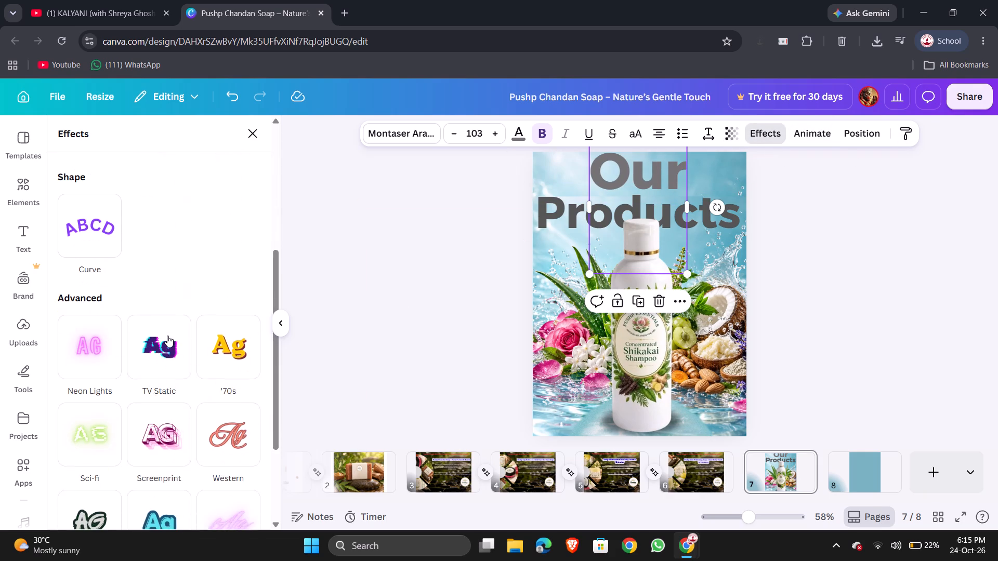
scroll(167, 340, down, 5)
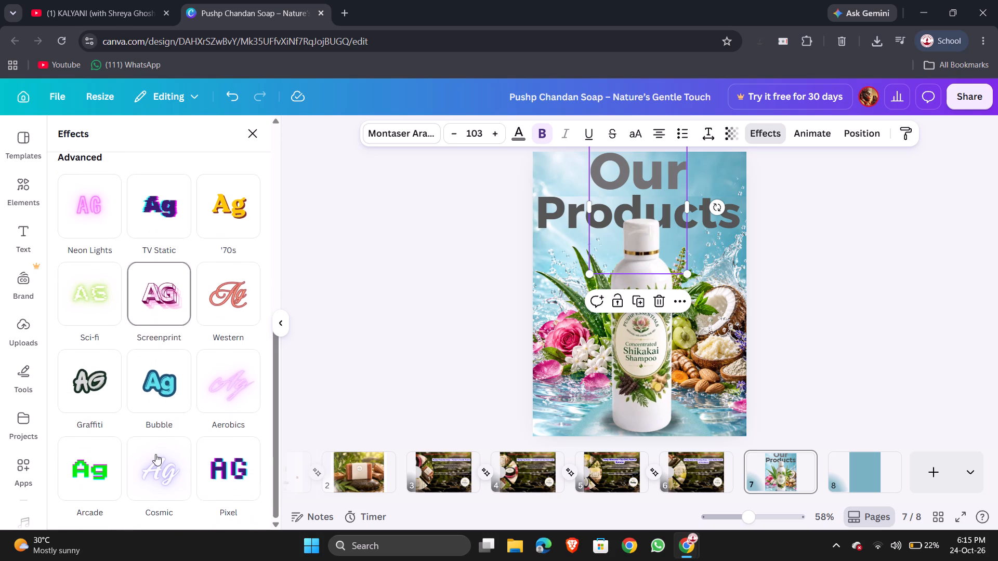
click(85, 391)
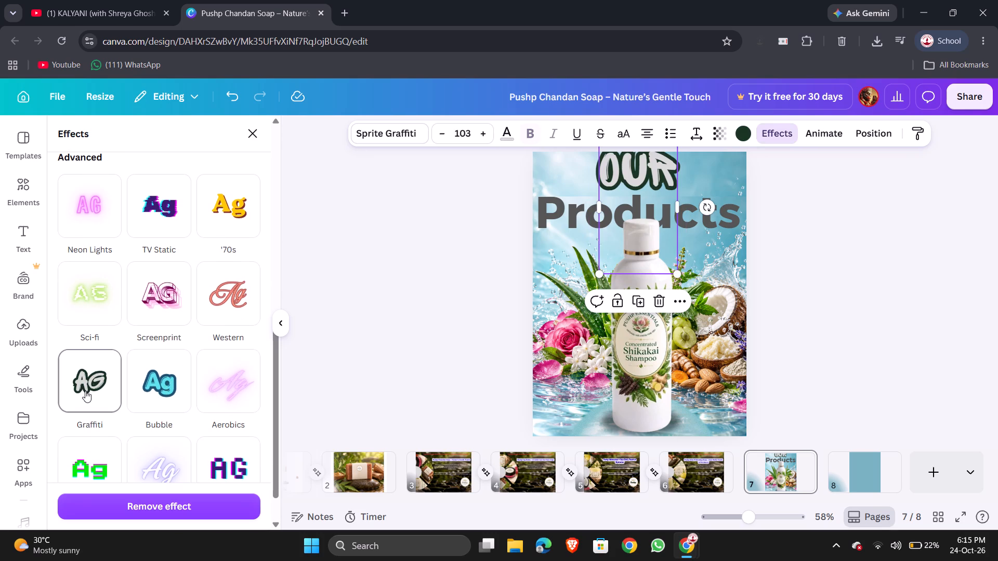
Apply the Aerobics text effect to the word "Products" with an intensity of 29.
click(567, 201)
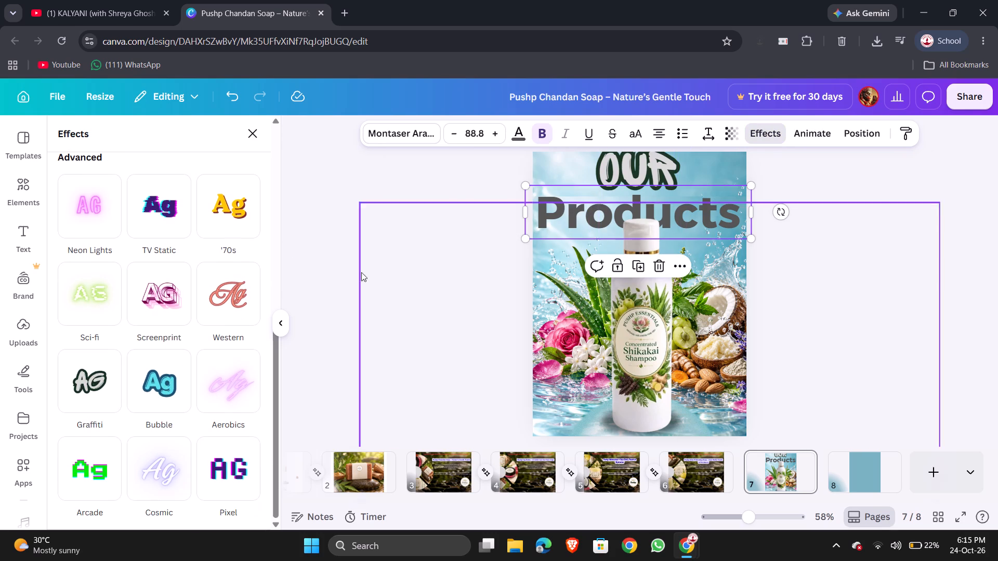
click(181, 390)
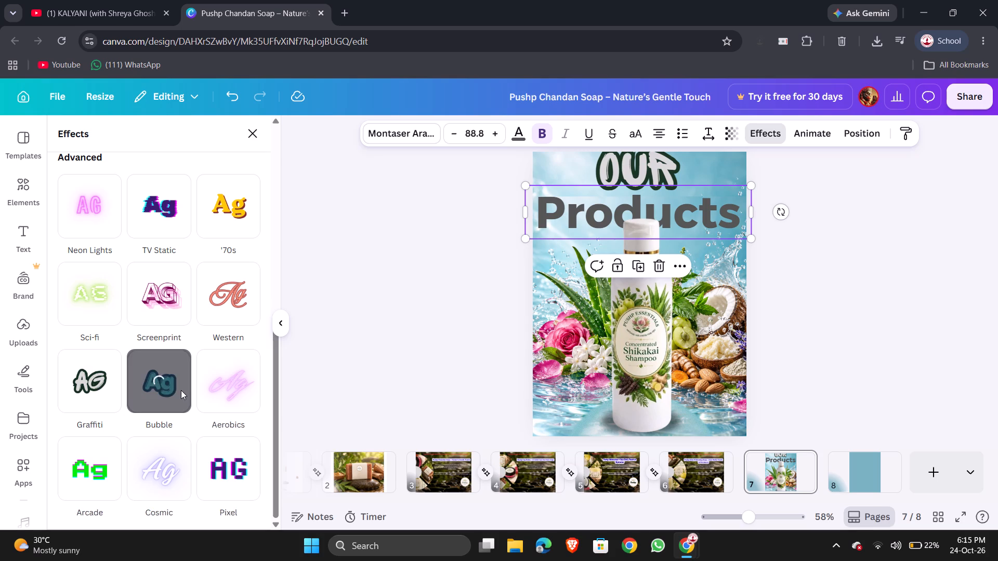
click(218, 382)
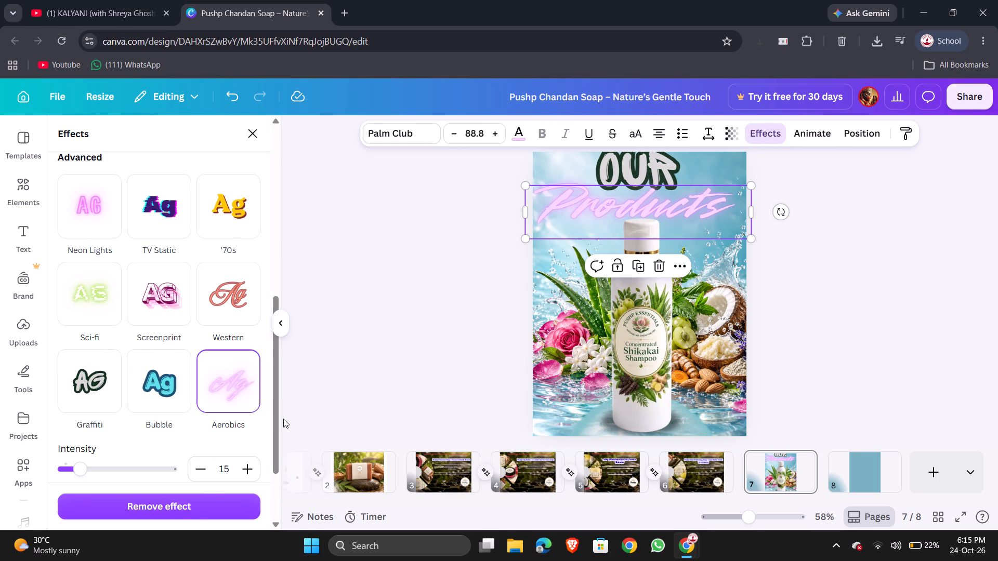
triple_click(245, 468)
triple_click(245, 468)
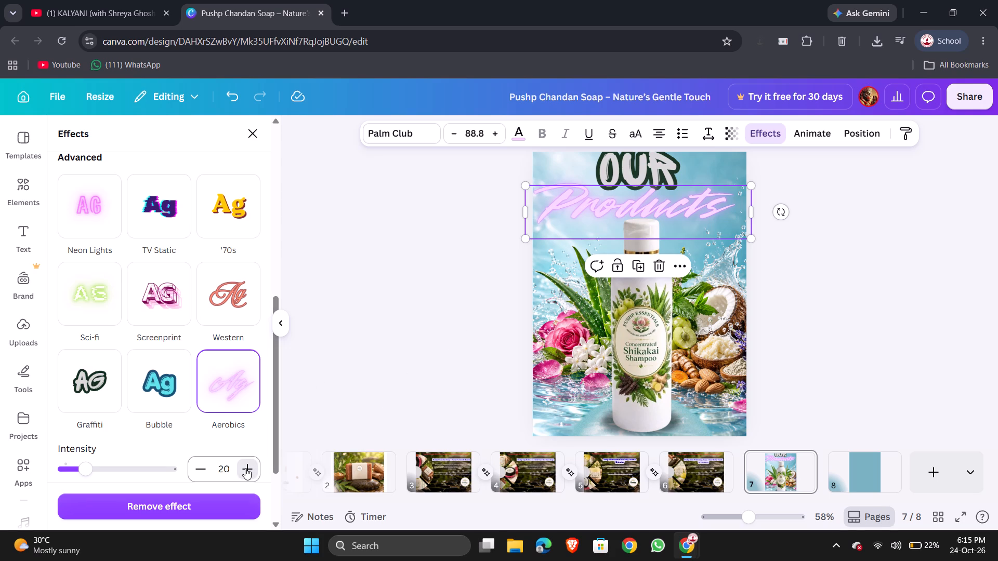
triple_click(245, 468)
triple_click(245, 469)
double_click(245, 469)
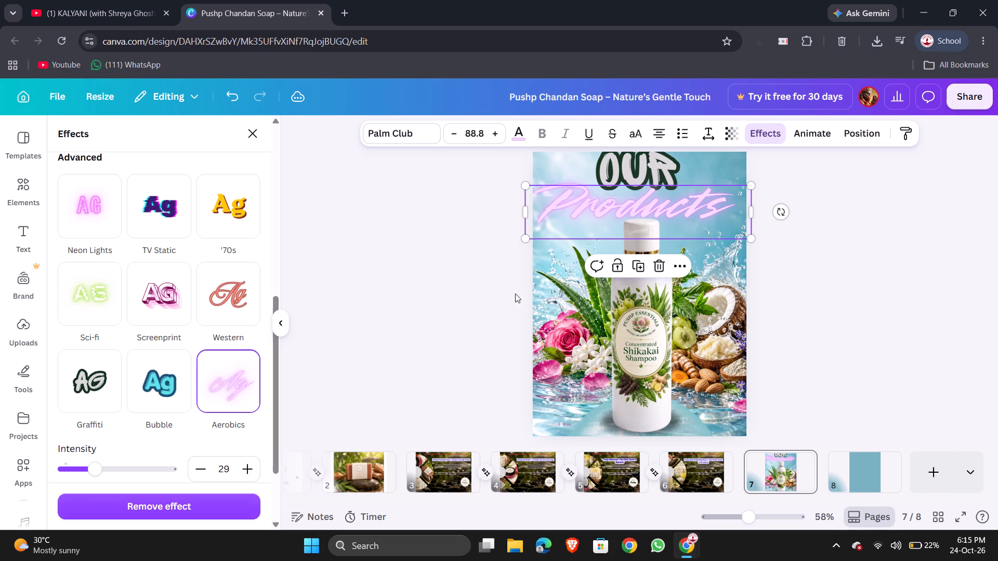
click(911, 185)
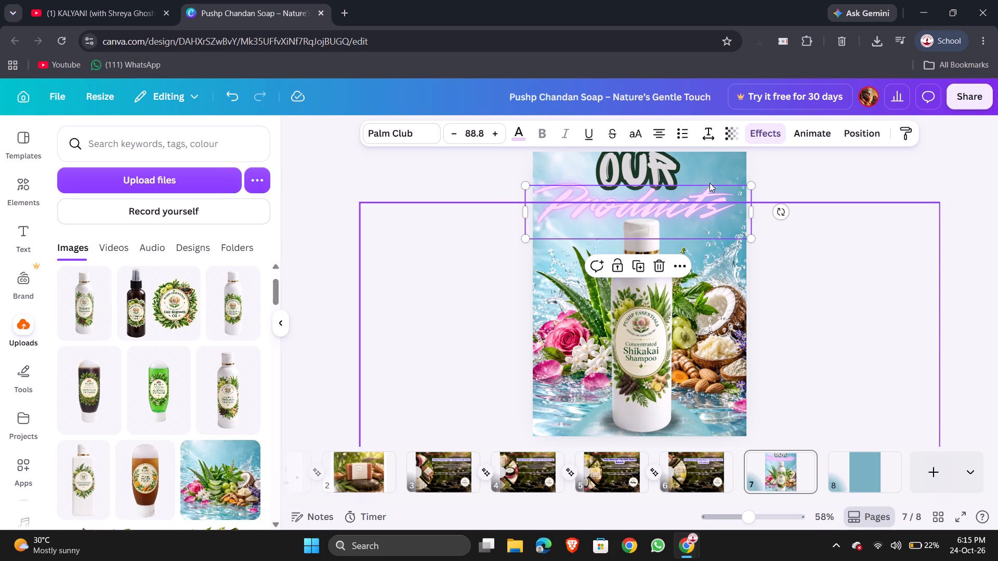
click(809, 171)
Nudge the word "Products" rightward to centre its lettering above the shampoo bottle.
click(707, 192)
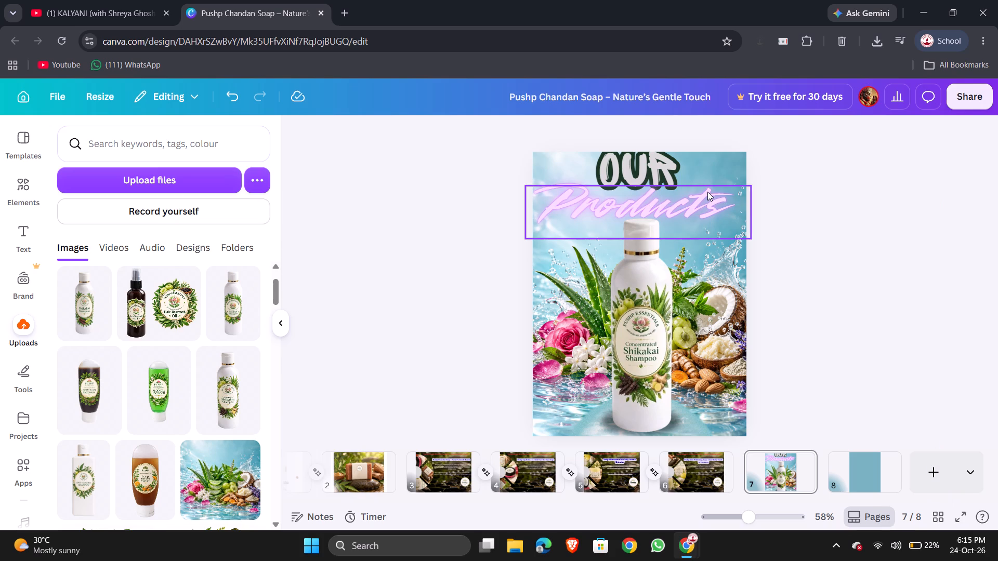
key(Right)
key(Right)
key(Right)
key(Right)
key(Right)
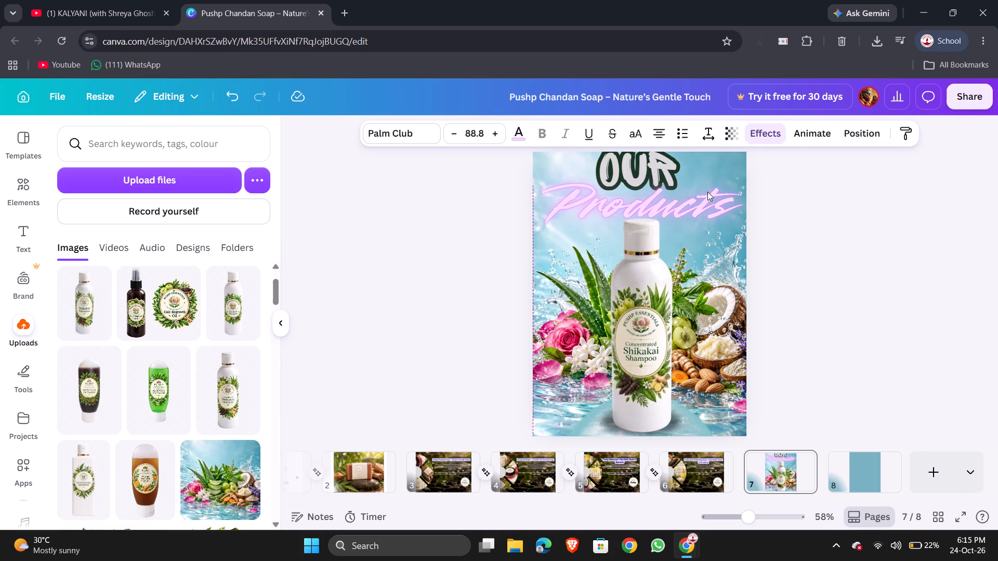
Lower the word "Products" slightly so it sits further below "Our", just behind the bottle cap.
click(653, 159)
click(561, 194)
key(Down)
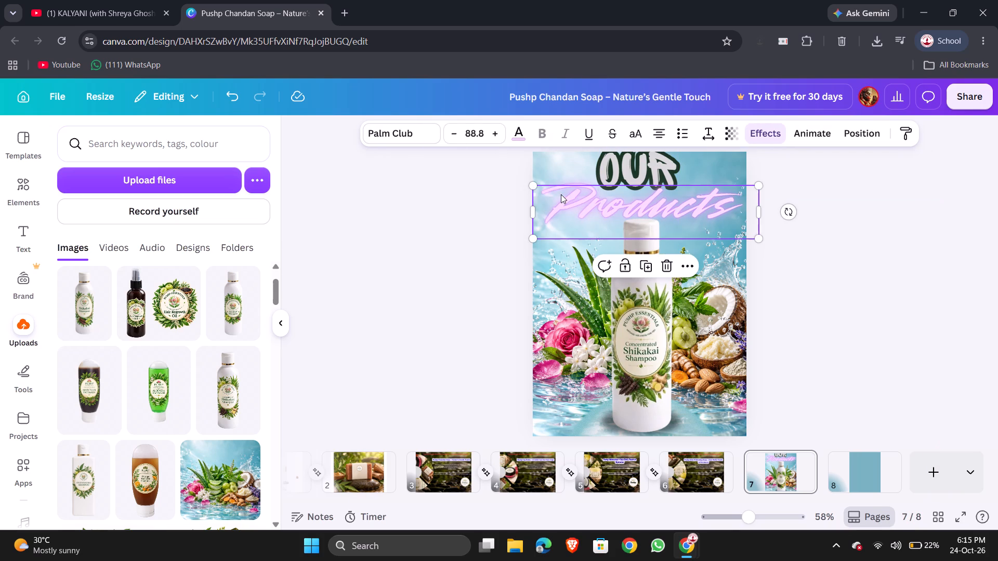
key(Down)
key(Down)
key(Down)
key(Down)
key(Down)
key(Down)
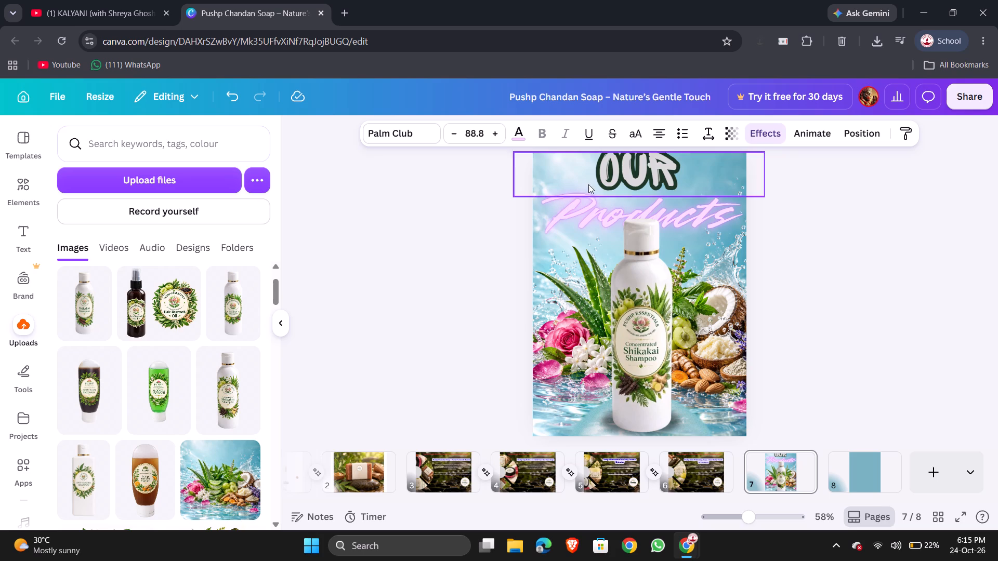
key(Up)
key(Up)
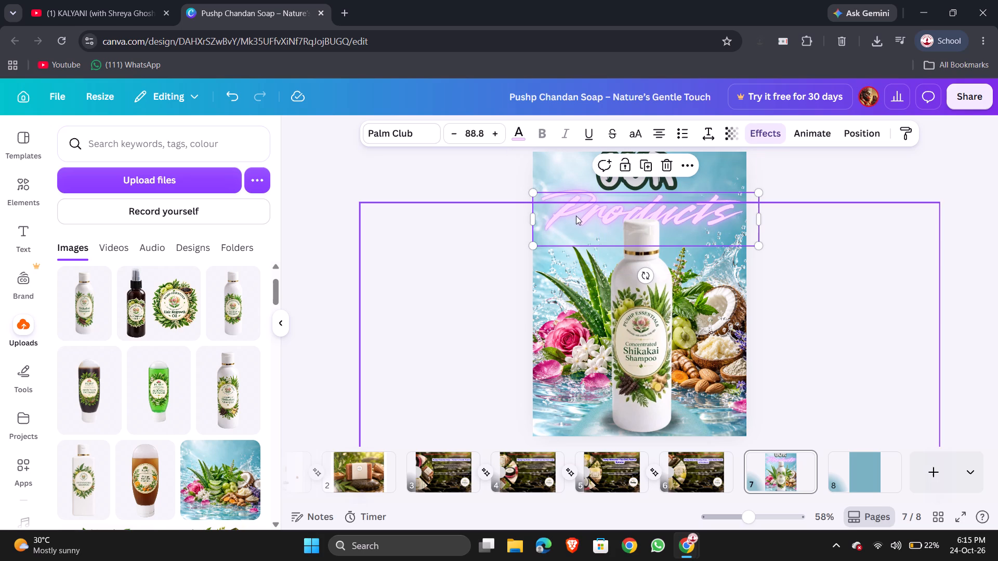
Move the water background strip behind "Our" slightly down over the upper part of "Products".
click(570, 162)
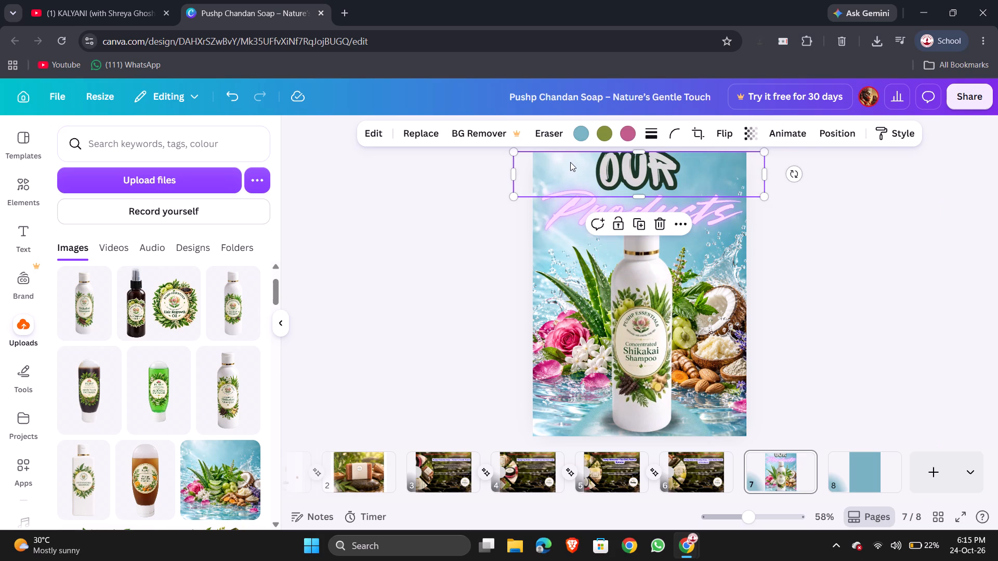
drag(569, 168, 573, 182)
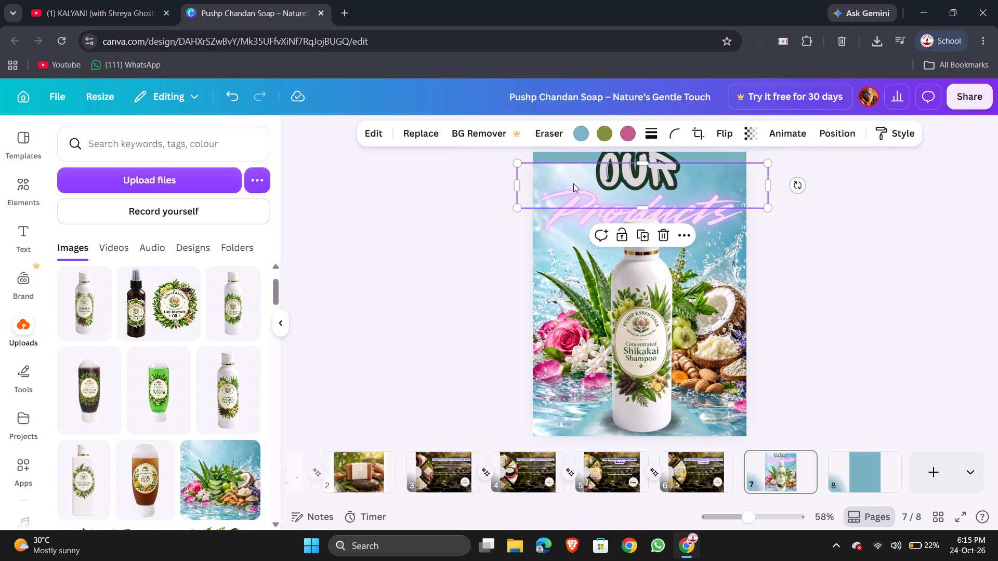
Undo the last move of the water background strip behind "Our".
key(ctrl+z)
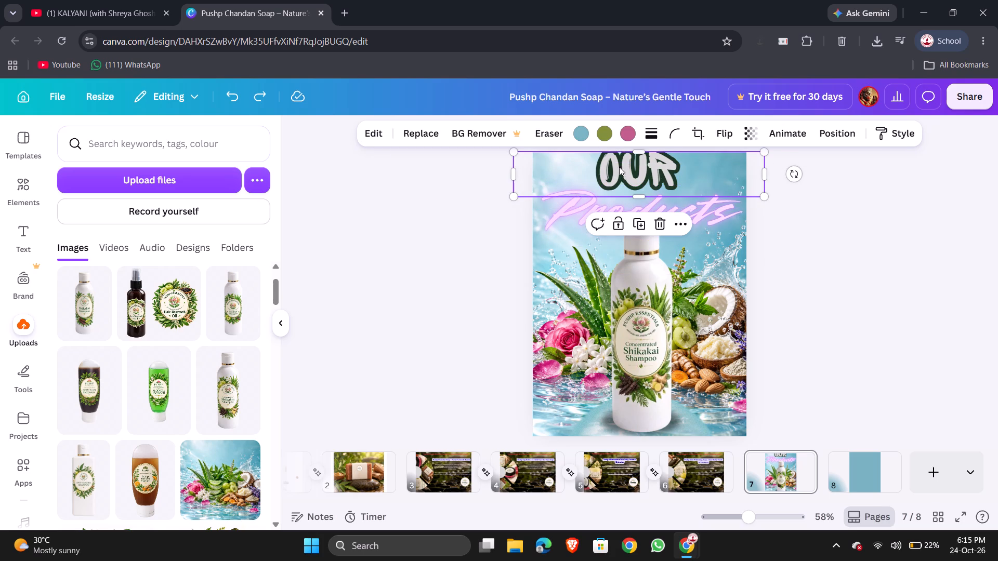
Nudge the word "Our" down so its full outline sits inside the page's top edge, just above "Products".
click(640, 163)
key(Down)
key(Down)
key(Down)
key(Down)
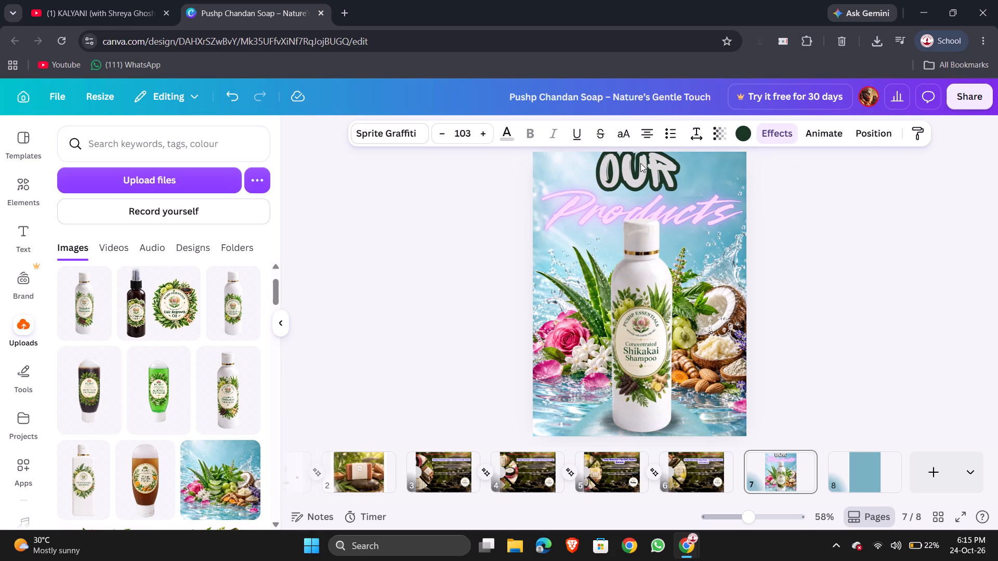
key(Down)
key(Down)
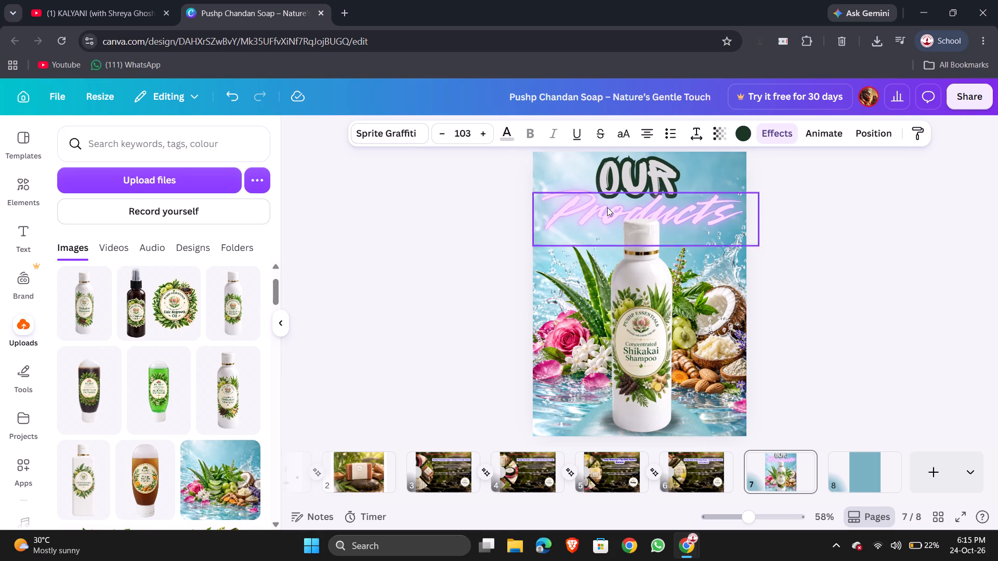
Fine-tune the heading by nudging "Products" and "Our" each one small step upward.
click(576, 195)
key(Up)
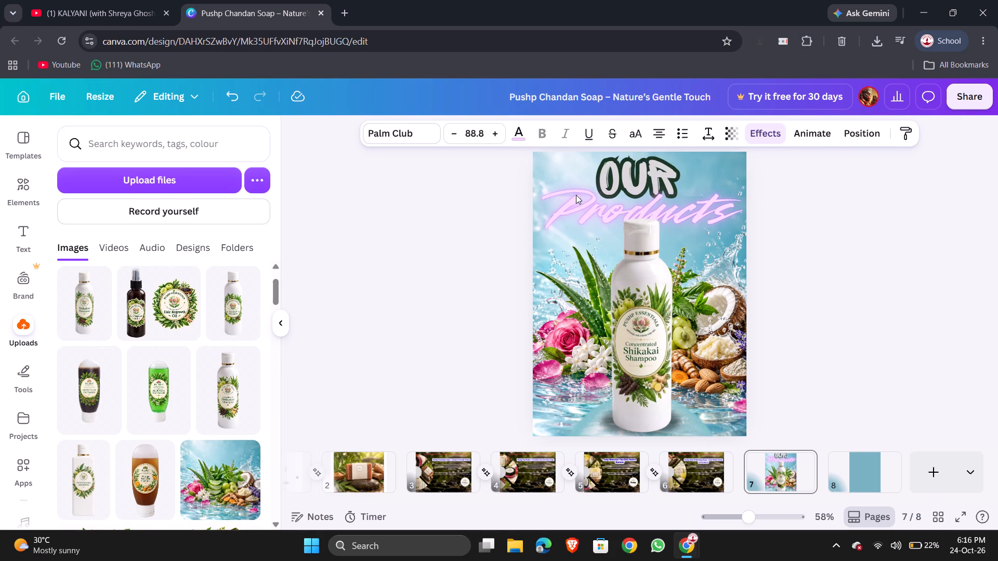
click(620, 174)
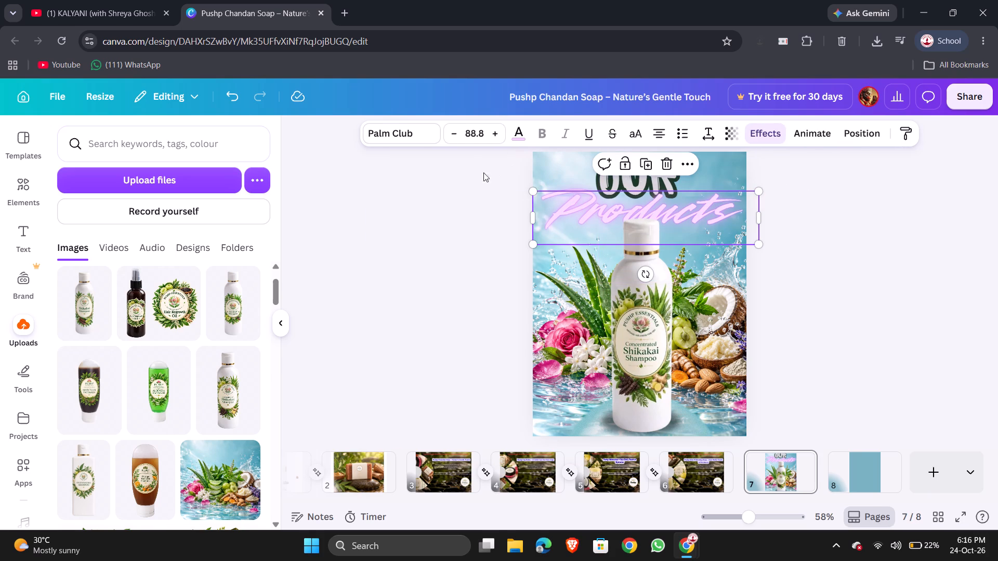
click(457, 182)
click(631, 170)
key(Up)
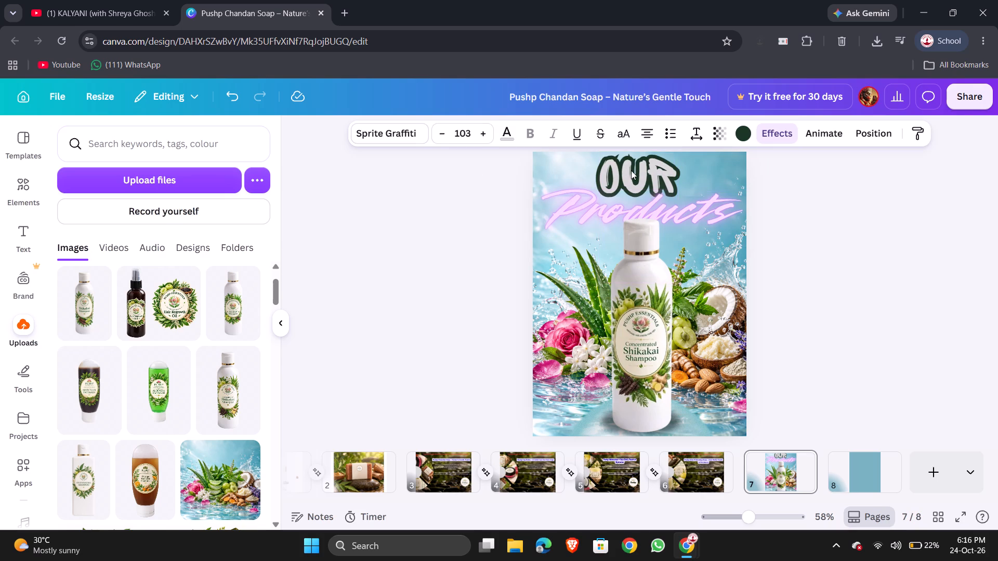
click(445, 197)
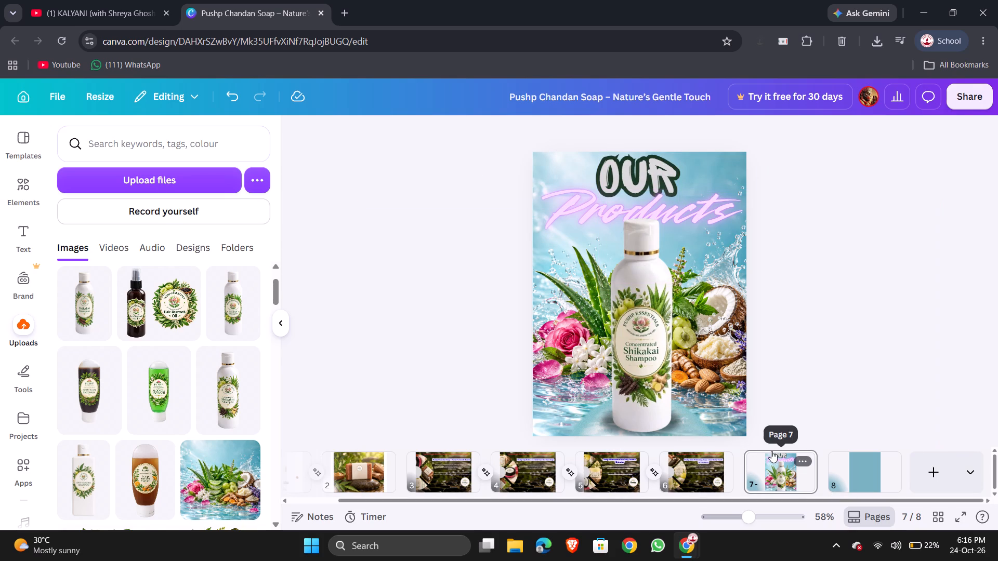
Duplicate page 7, the finished "Our Products" page with the shampoo bottle.
click(807, 463)
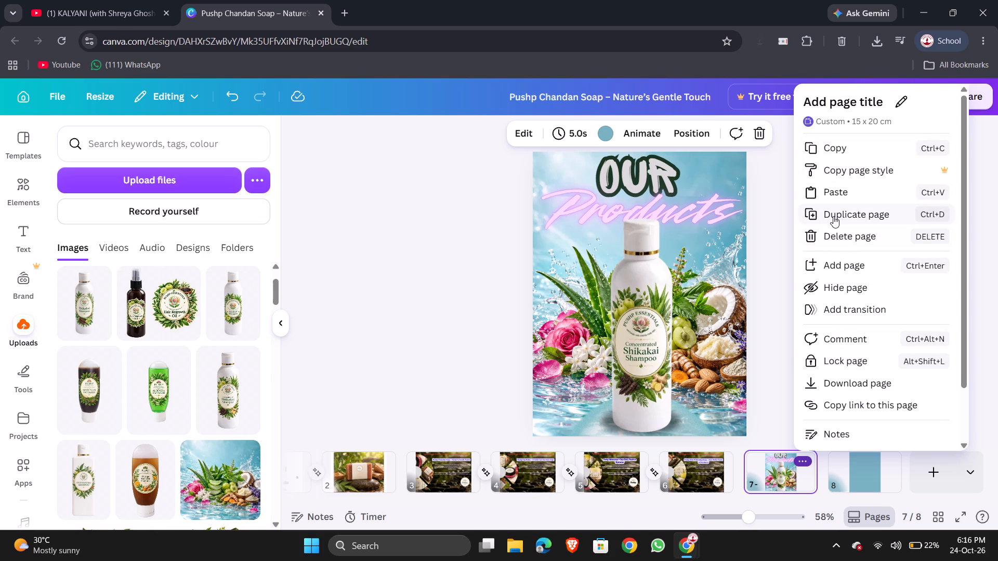
click(759, 309)
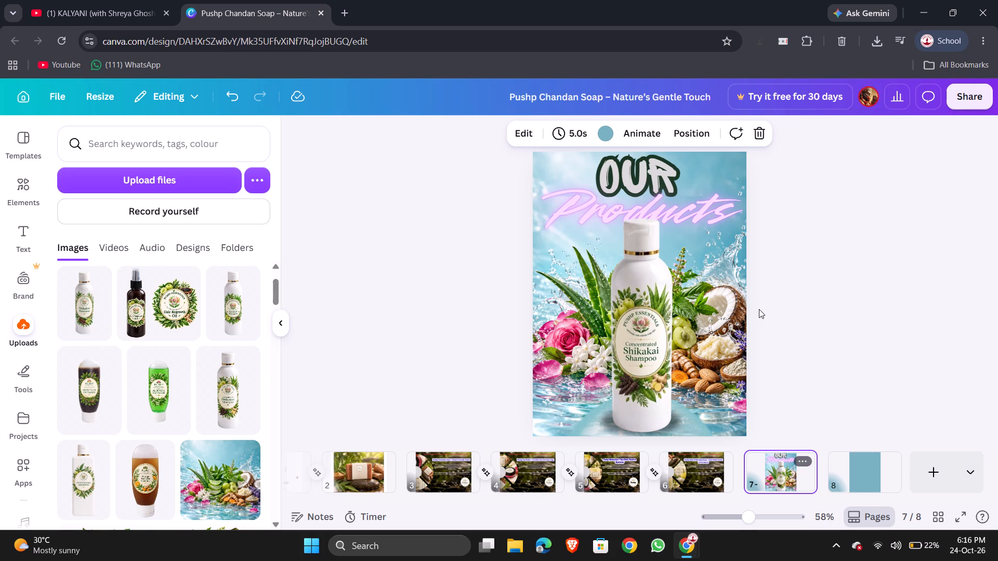
key(ctrl+d)
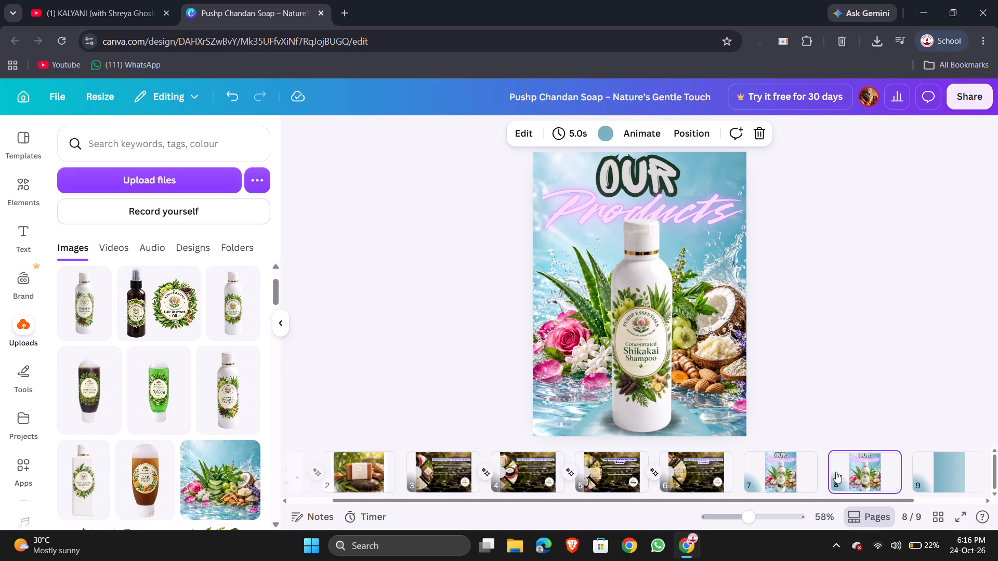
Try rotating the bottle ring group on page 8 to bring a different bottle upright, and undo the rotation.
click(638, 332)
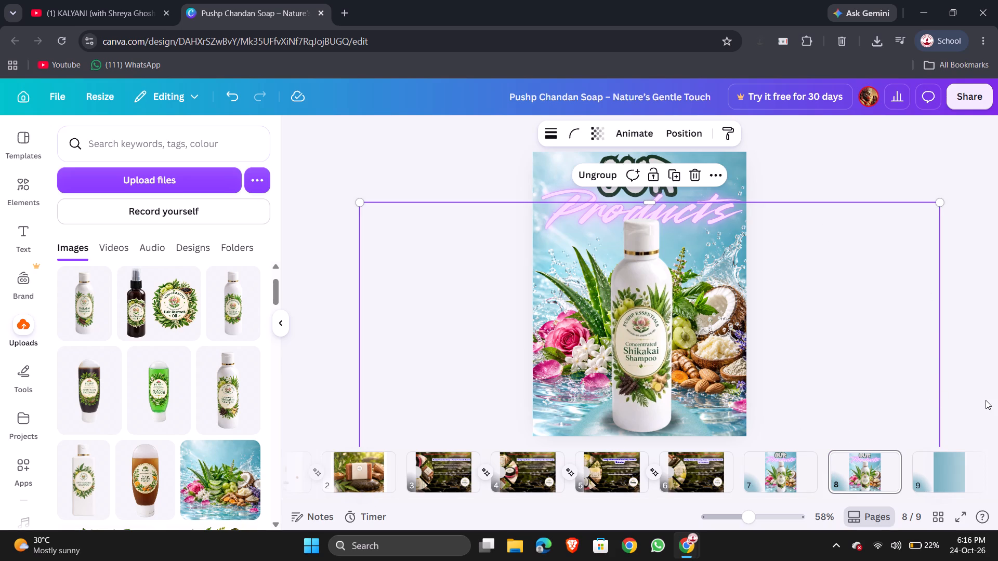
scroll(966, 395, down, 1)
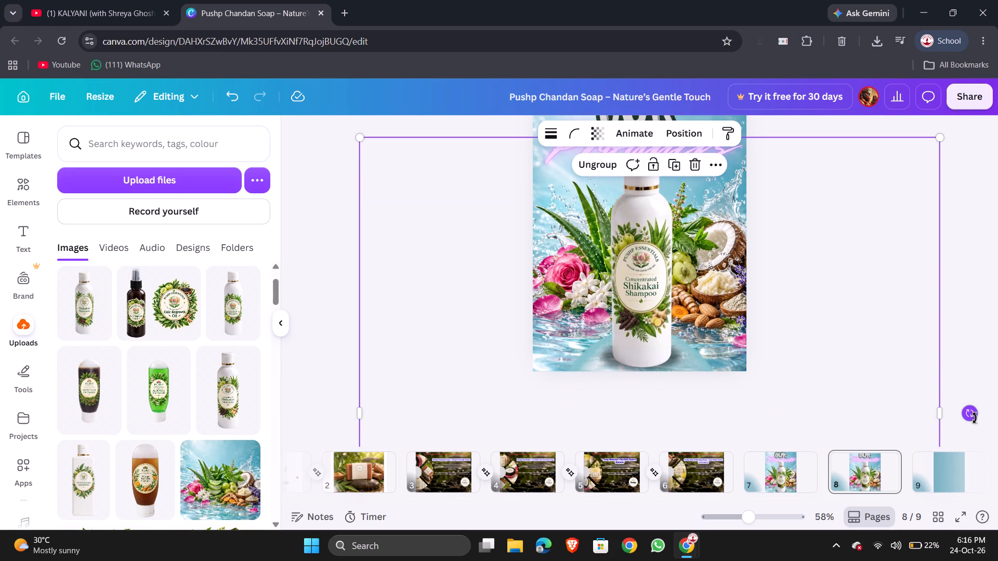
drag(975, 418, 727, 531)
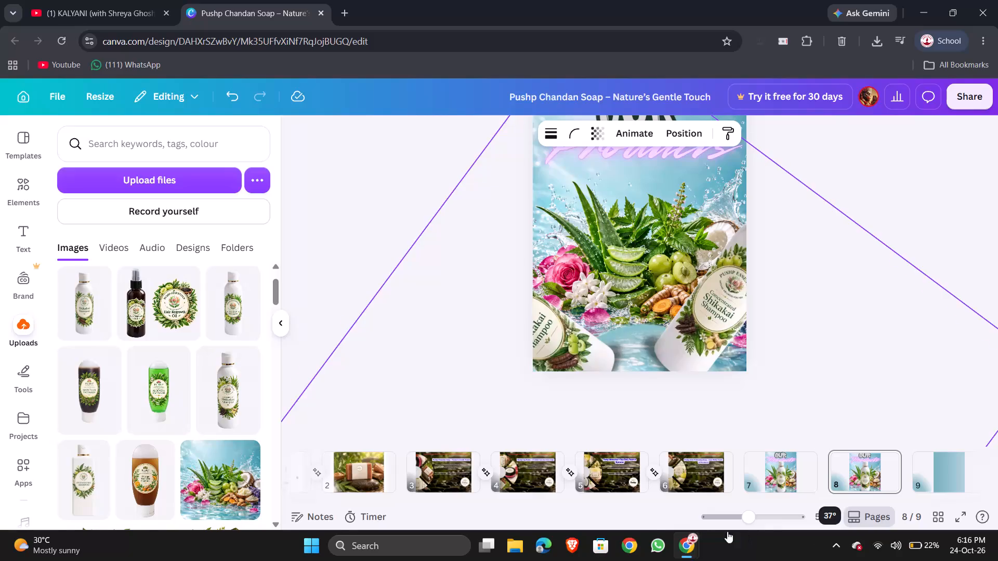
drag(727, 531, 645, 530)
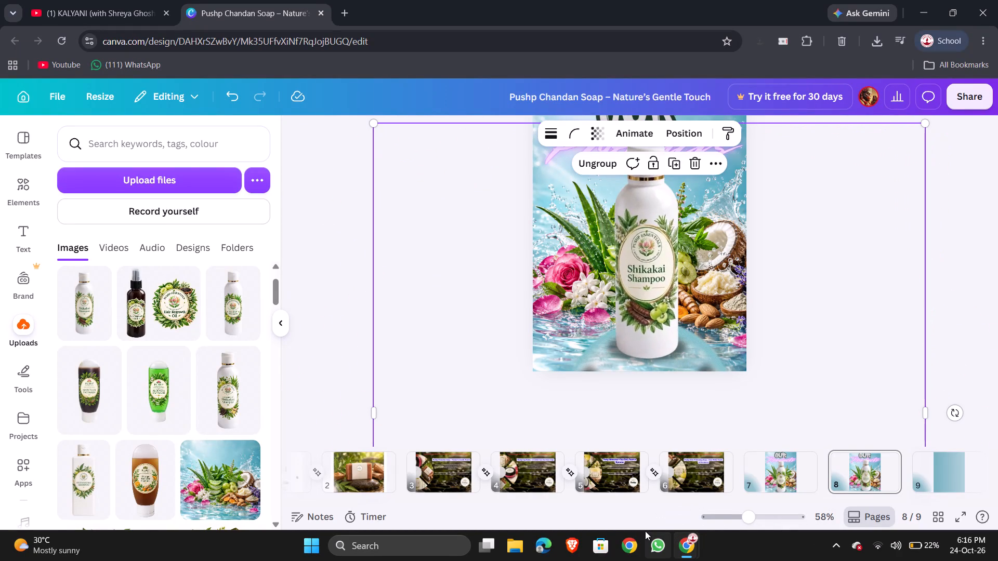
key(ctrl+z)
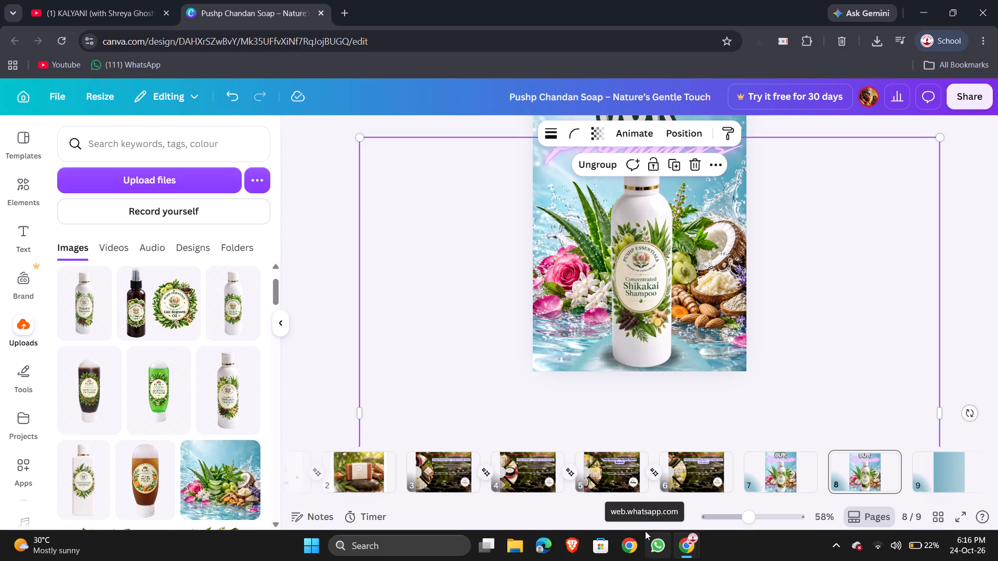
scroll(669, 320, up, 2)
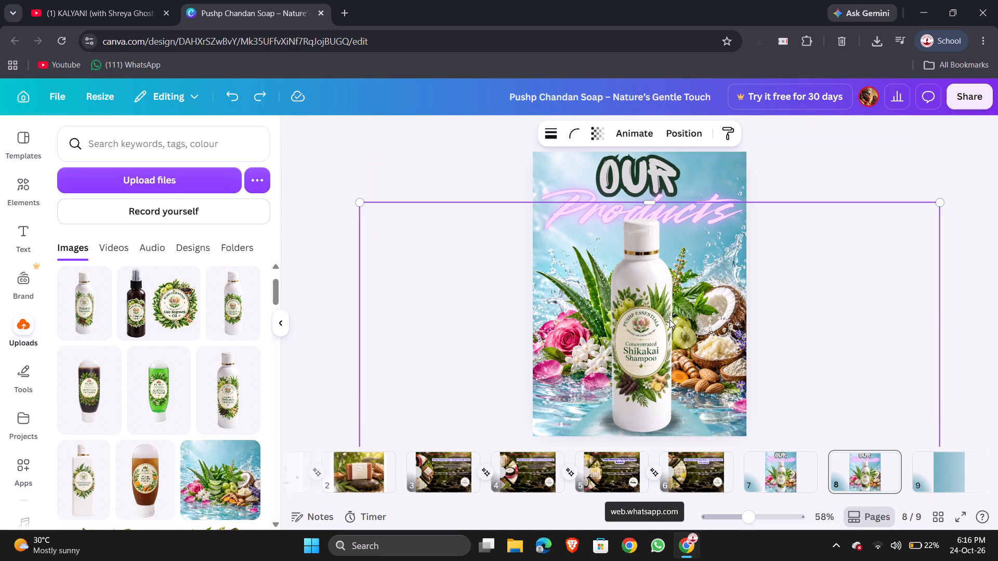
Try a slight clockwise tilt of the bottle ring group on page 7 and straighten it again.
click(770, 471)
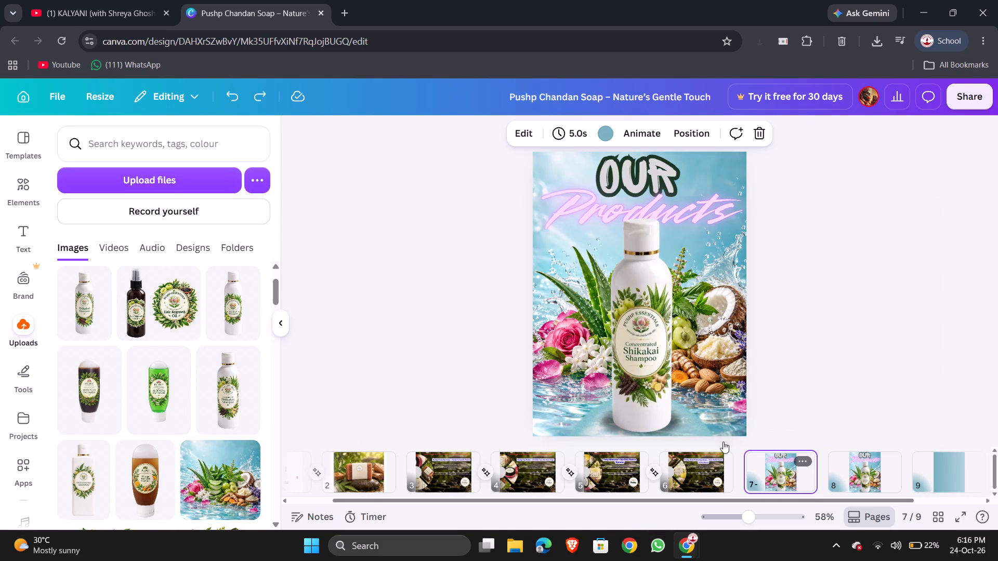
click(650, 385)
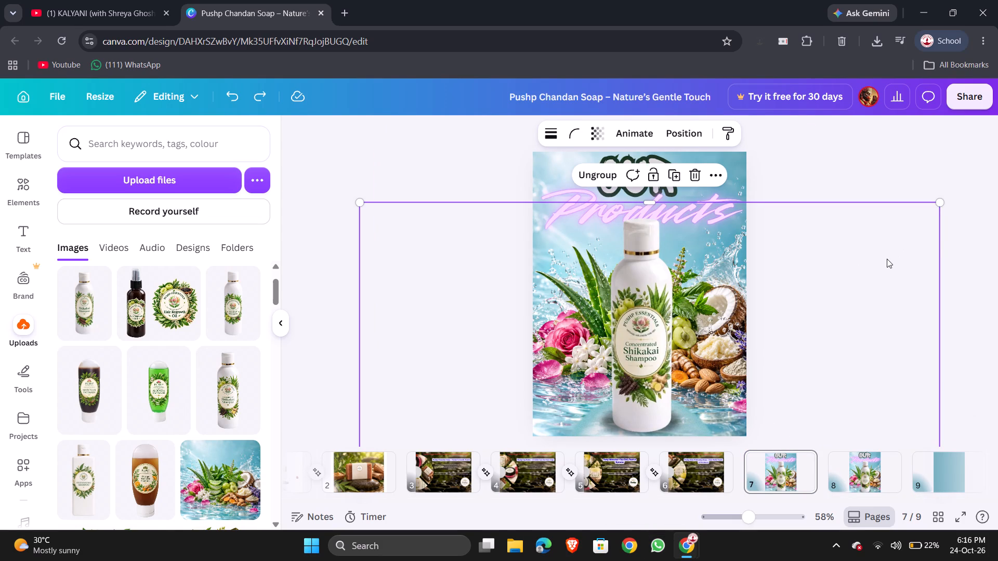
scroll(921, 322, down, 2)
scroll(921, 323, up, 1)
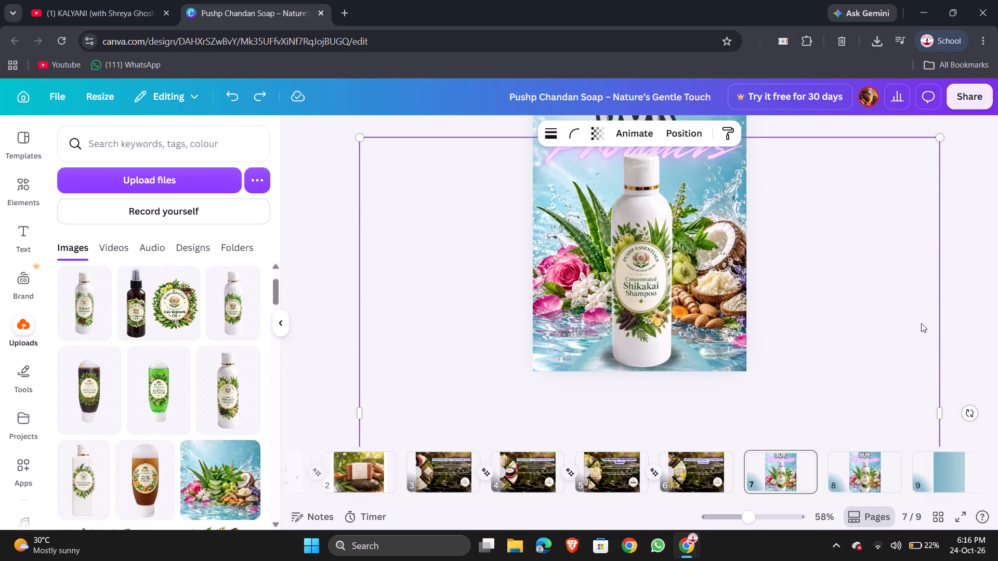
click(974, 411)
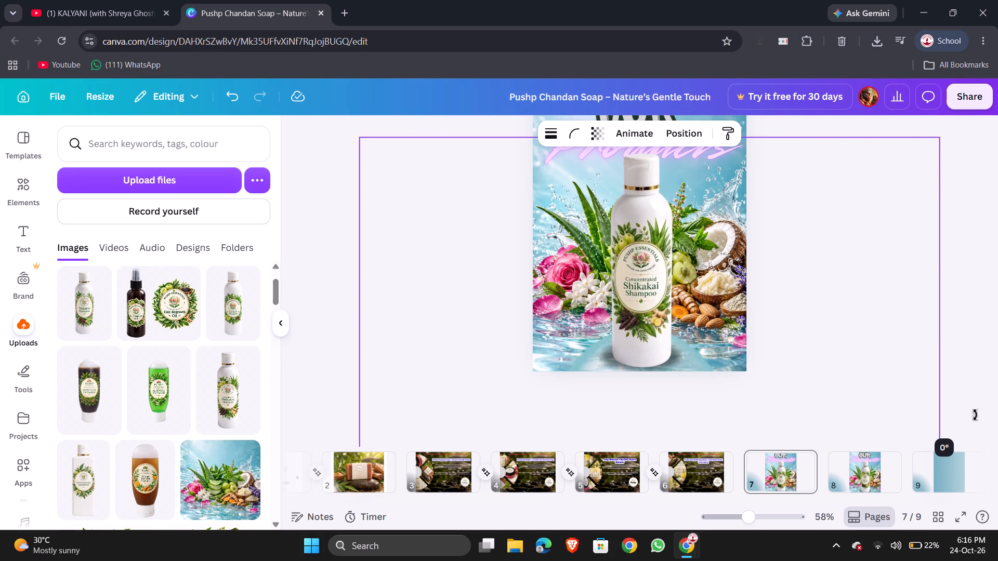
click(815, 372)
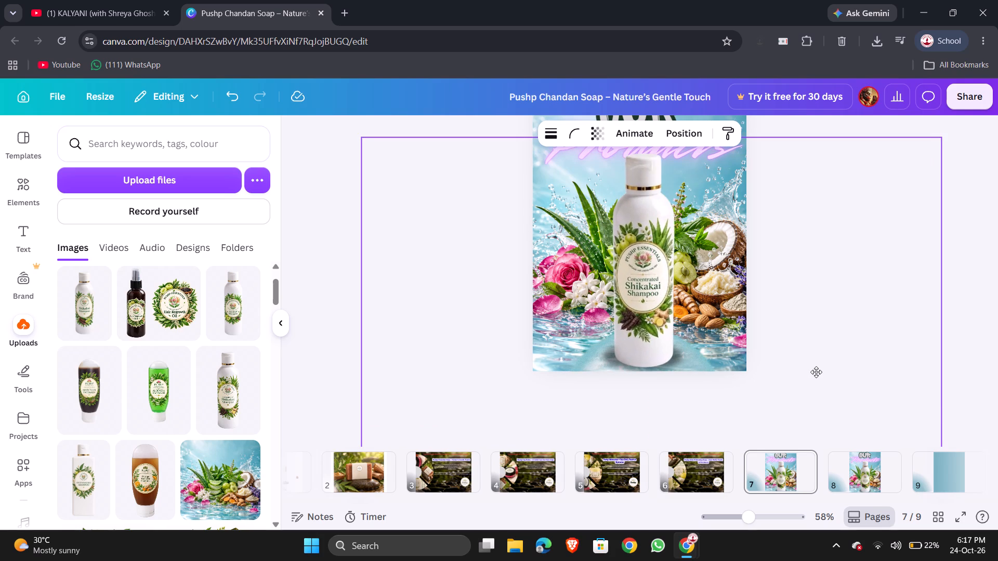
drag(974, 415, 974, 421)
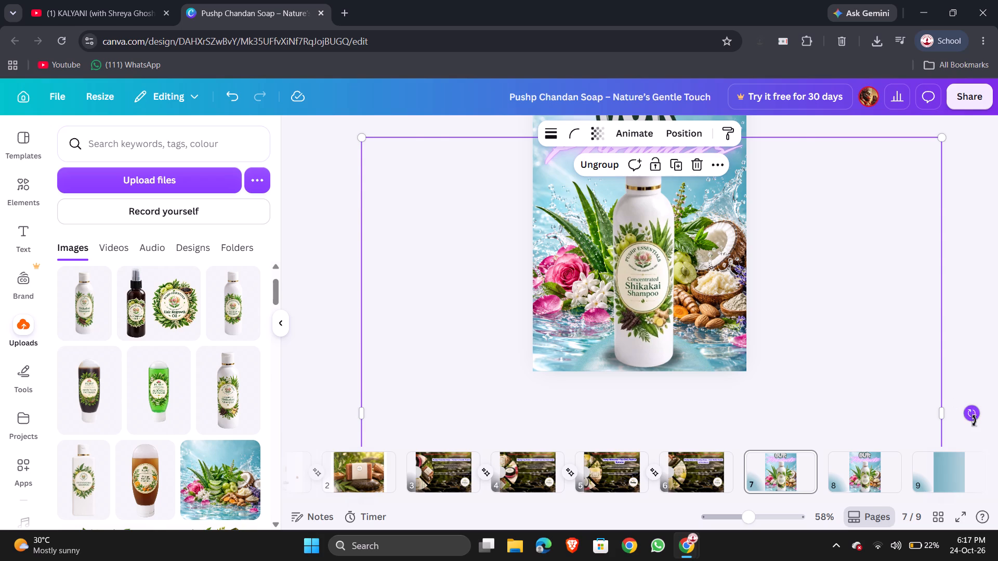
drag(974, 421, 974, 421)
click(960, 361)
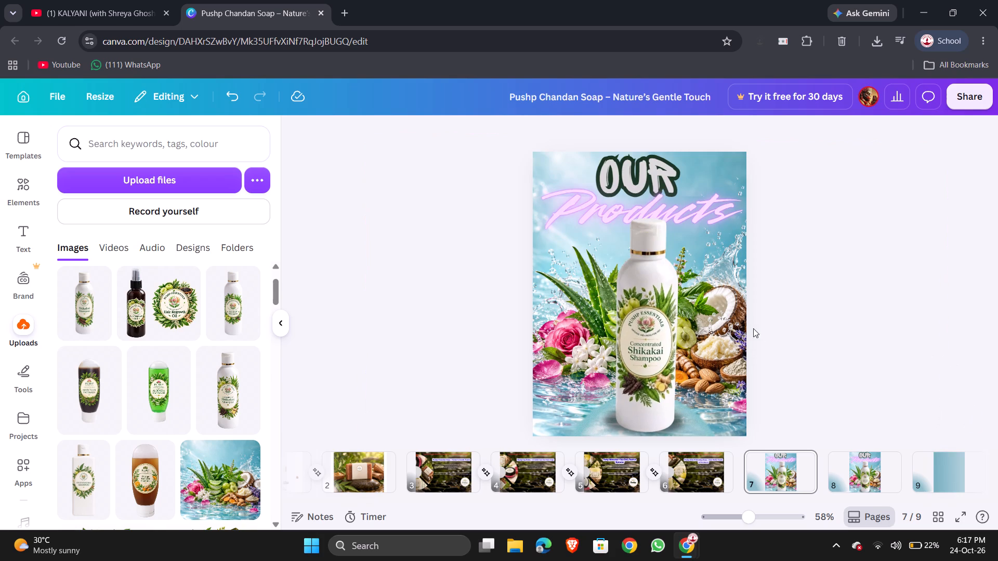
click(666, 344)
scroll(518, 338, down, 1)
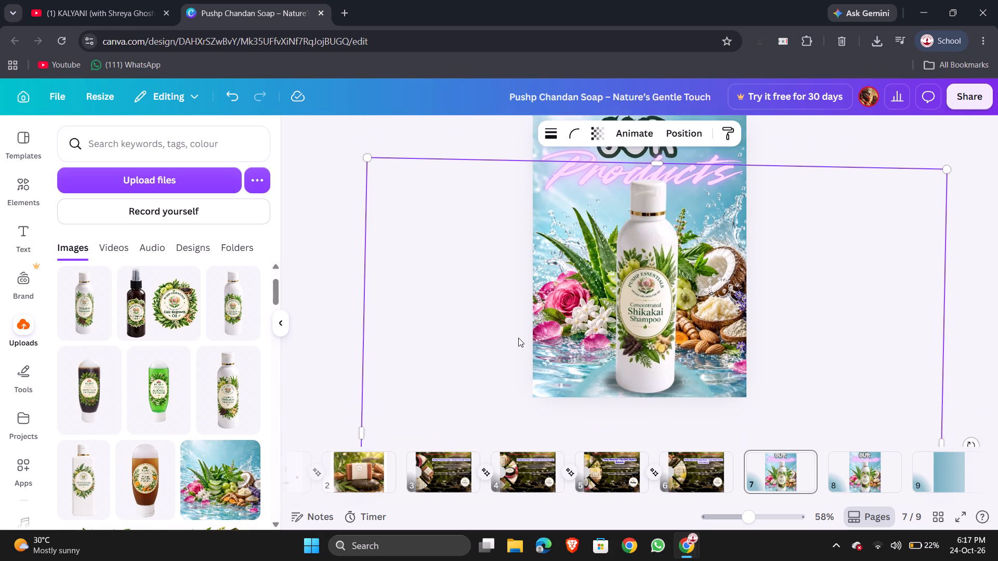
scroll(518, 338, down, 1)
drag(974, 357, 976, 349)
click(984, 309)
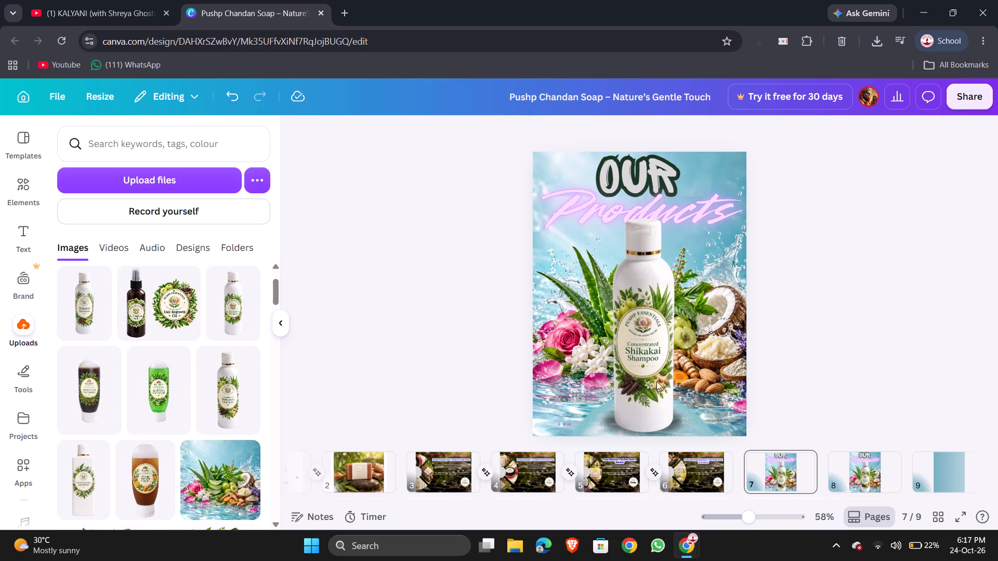
Nudge the bottle ring group on page 7 up five steps so the bottle cap overlaps "Products" more.
click(652, 373)
scroll(773, 346, down, 2)
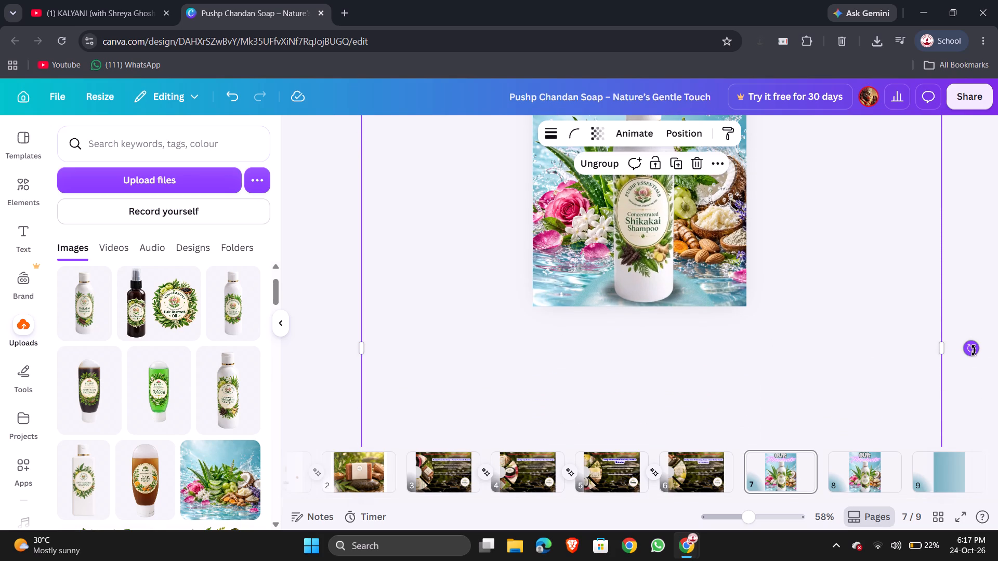
key(Up)
key(Up)
key(Up)
key(Up)
key(Up)
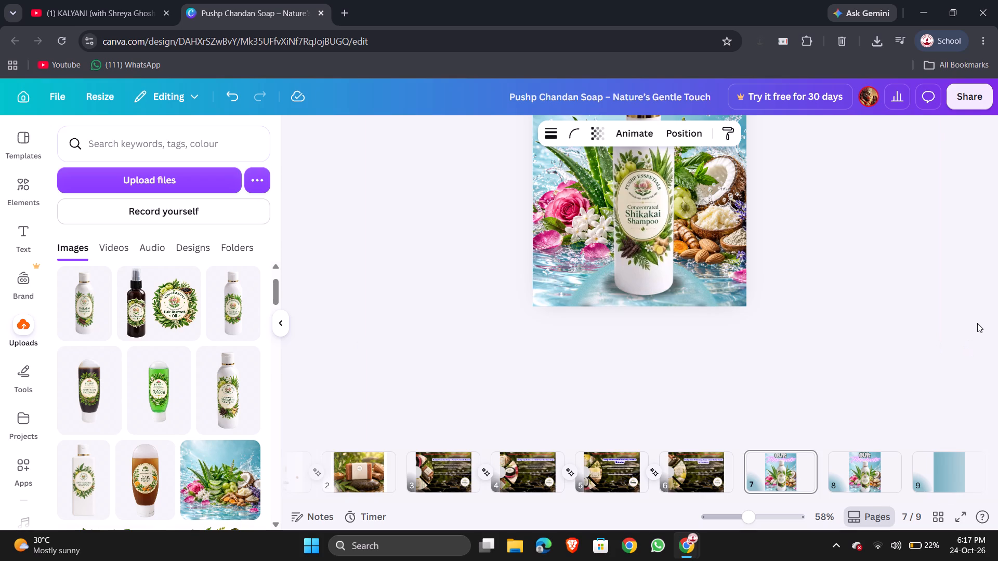
click(977, 322)
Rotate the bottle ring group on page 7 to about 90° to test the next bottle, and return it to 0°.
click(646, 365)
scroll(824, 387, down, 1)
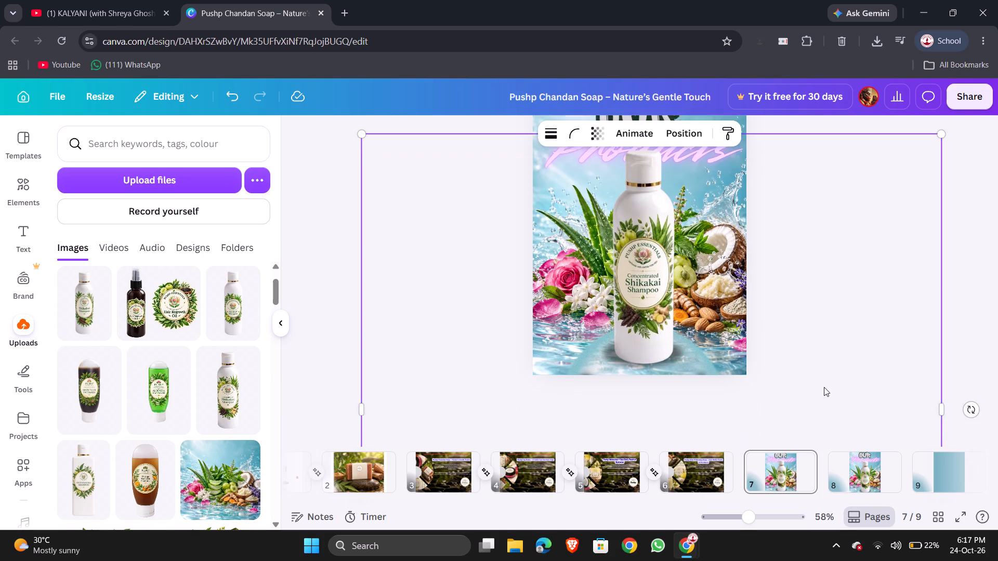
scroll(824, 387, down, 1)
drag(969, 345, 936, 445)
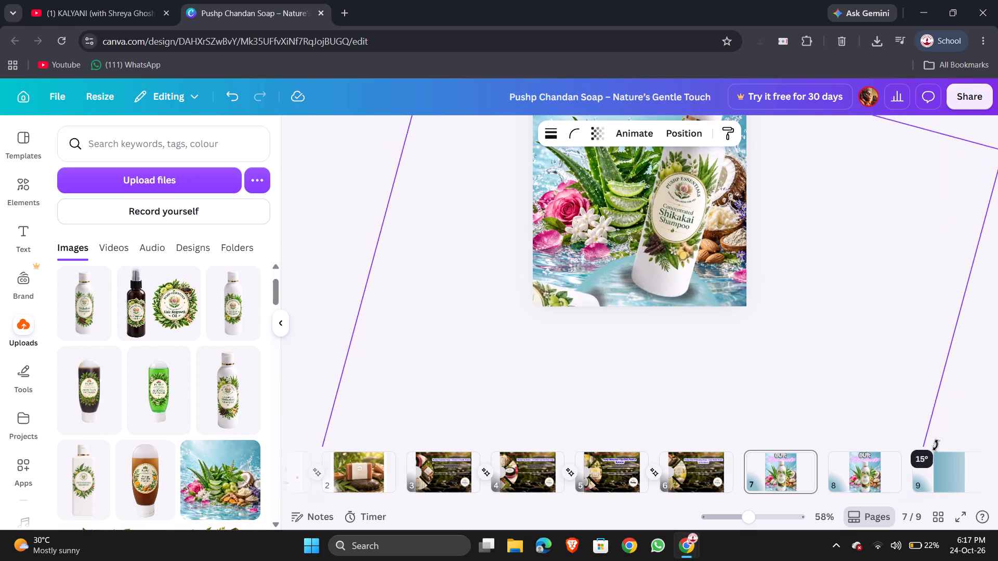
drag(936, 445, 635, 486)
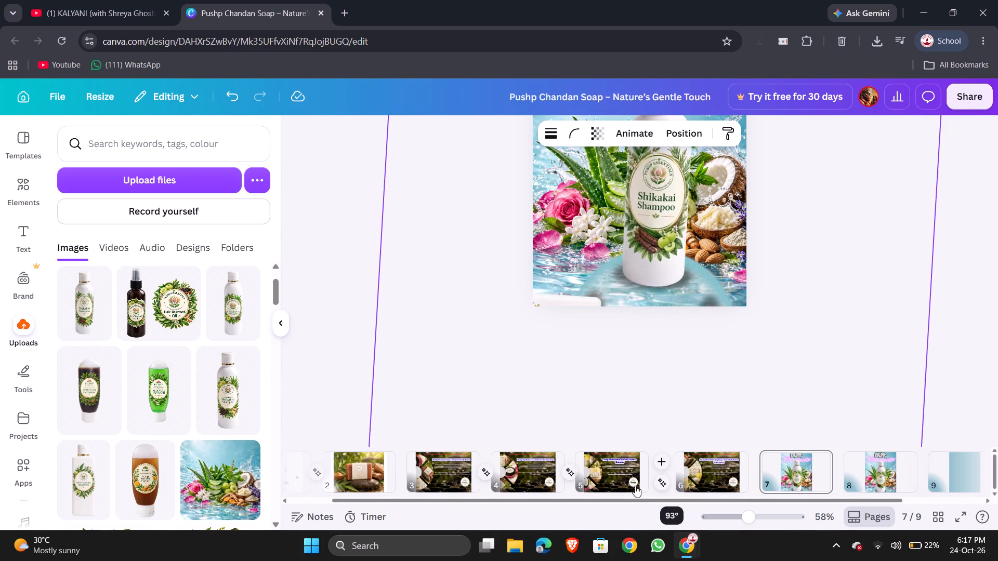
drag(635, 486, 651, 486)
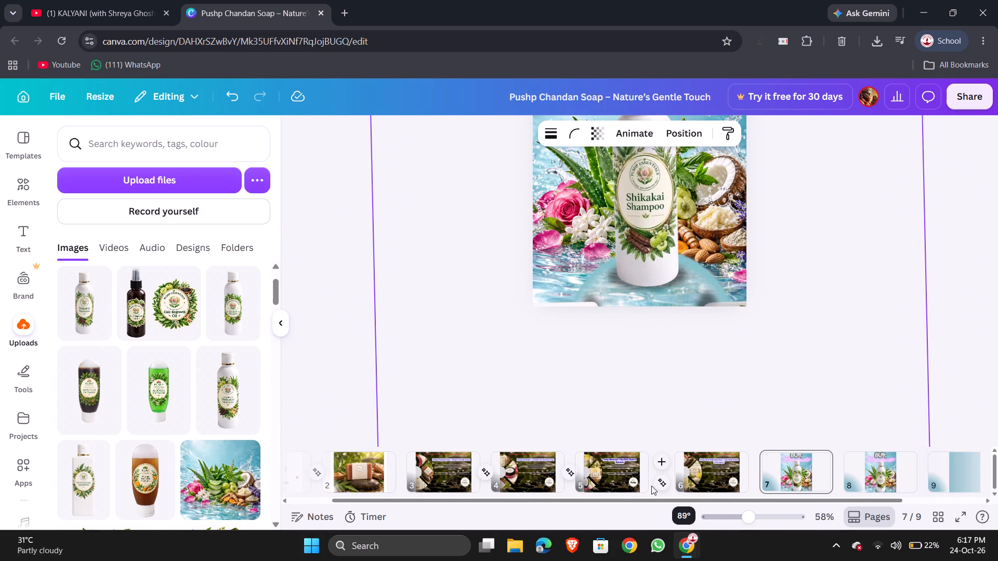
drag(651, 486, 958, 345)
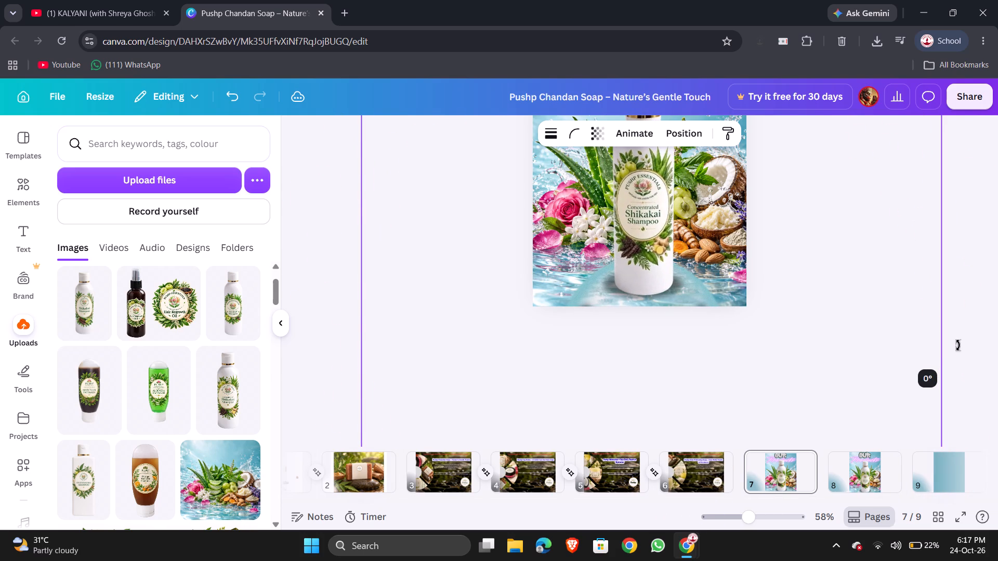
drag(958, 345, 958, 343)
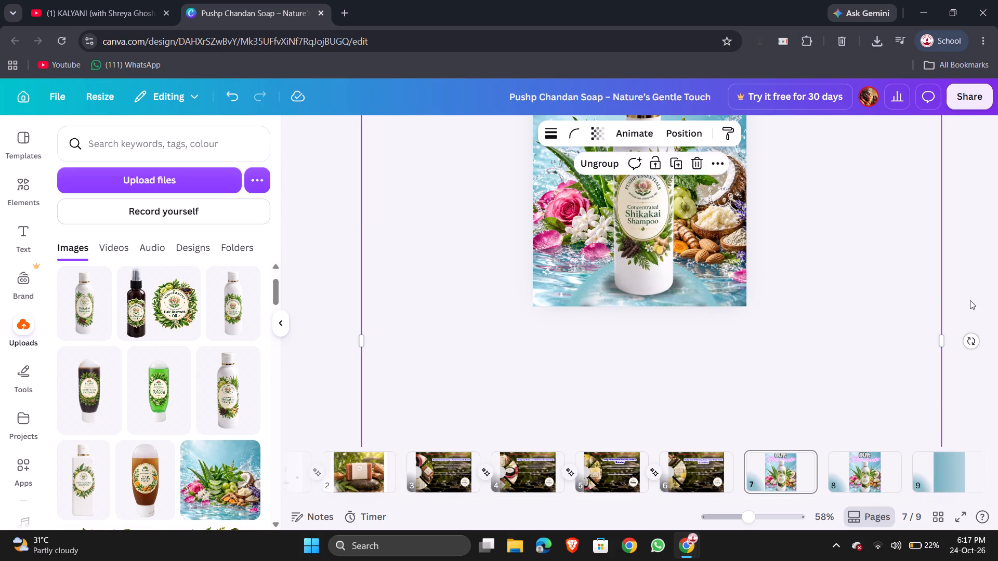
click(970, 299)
Nudge the bottle ring group on page 7 two steps left to centre the bottle under the heading.
scroll(969, 300, up, 1)
scroll(969, 300, down, 1)
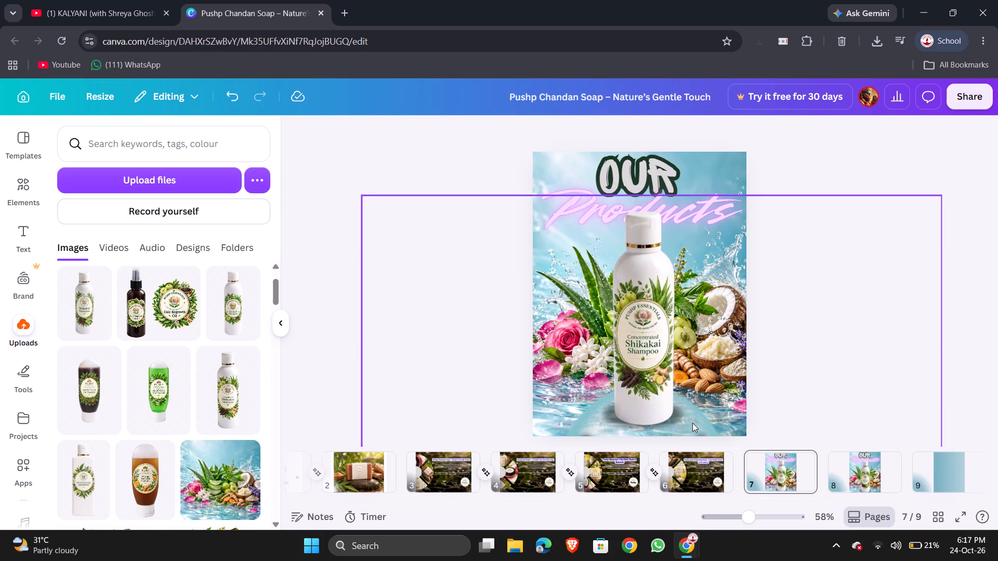
click(691, 422)
key(Left)
key(Left)
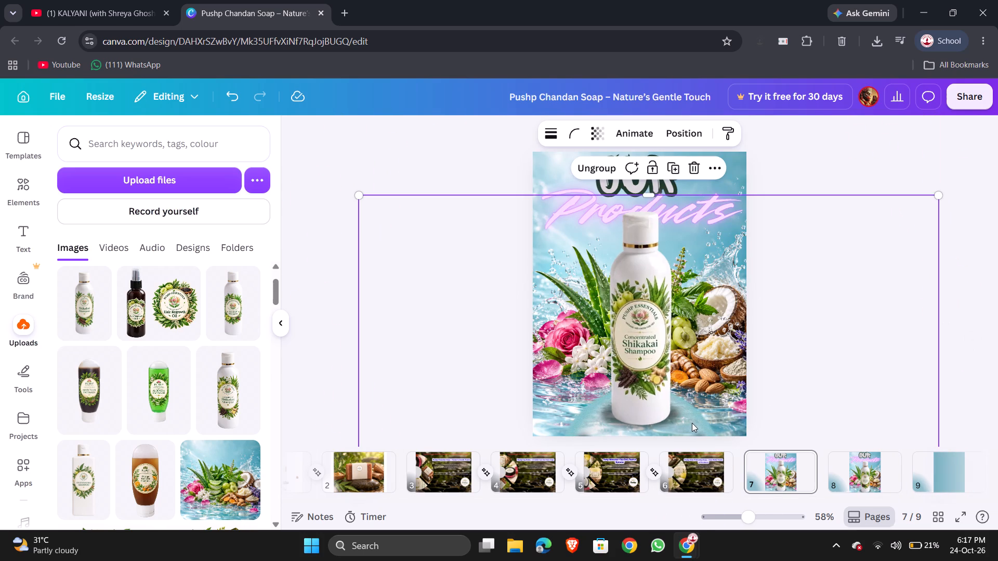
Nudge the bottle ring group on page 7 four steps down and one step left.
click(844, 476)
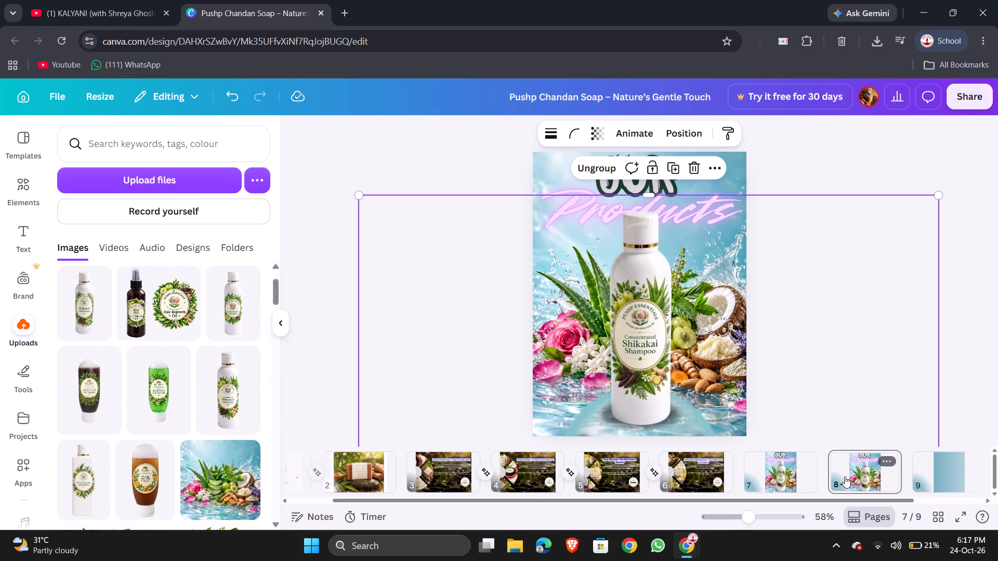
click(778, 486)
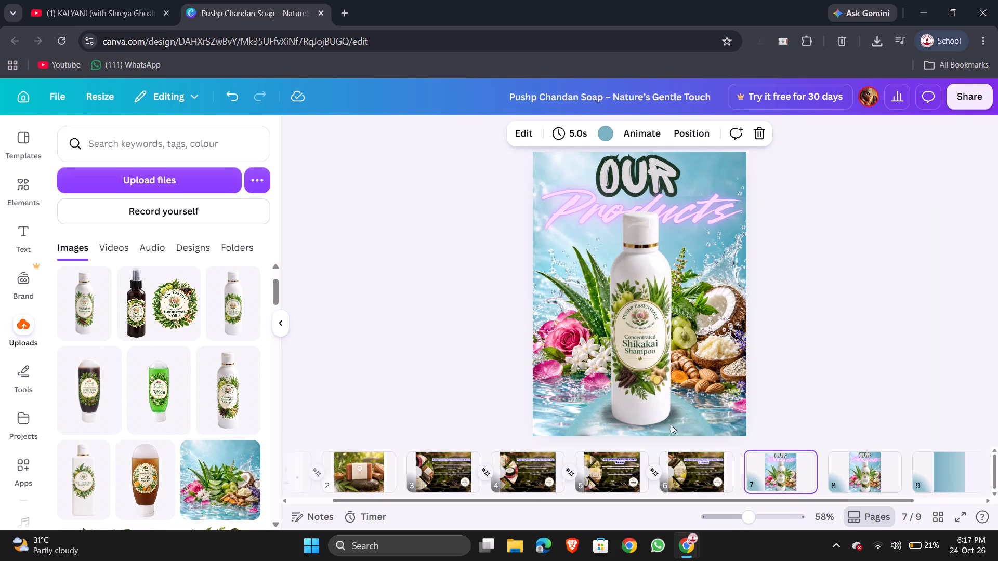
click(662, 416)
key(Down)
key(Down)
key(Down)
key(Down)
key(Left)
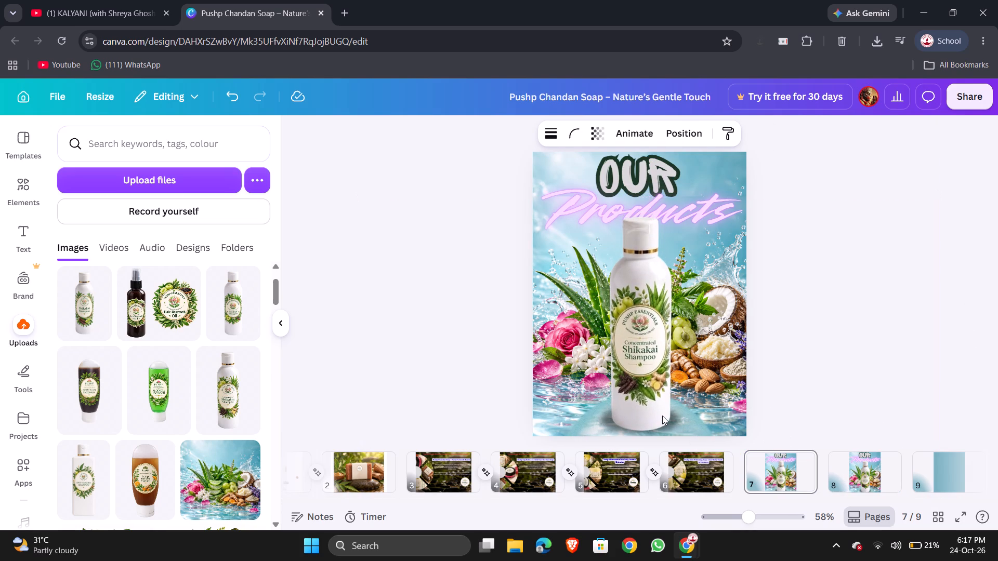
Duplicate page 7 to make a copy directly after it for the next bottle.
click(487, 164)
key(ctrl+d)
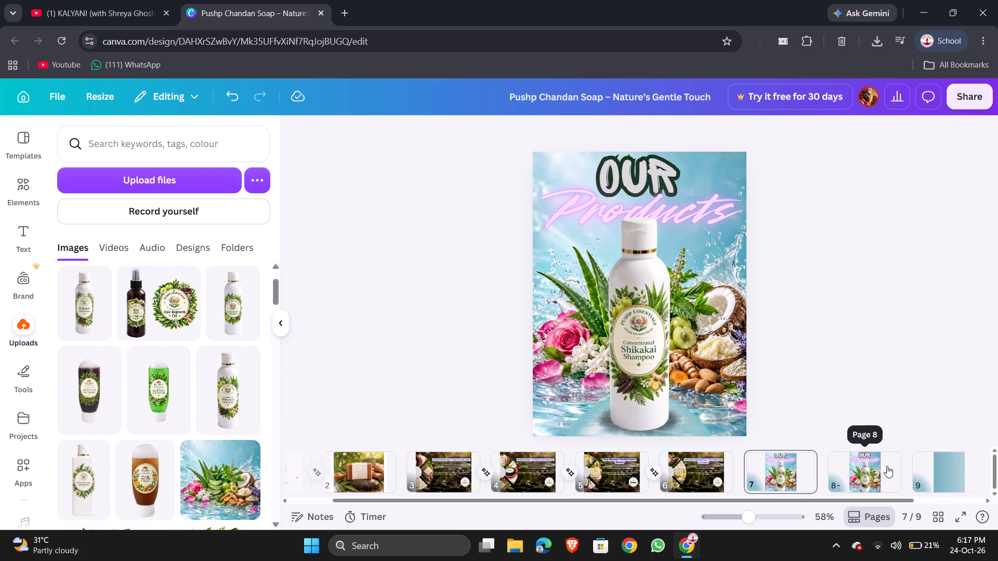
drag(878, 503, 944, 495)
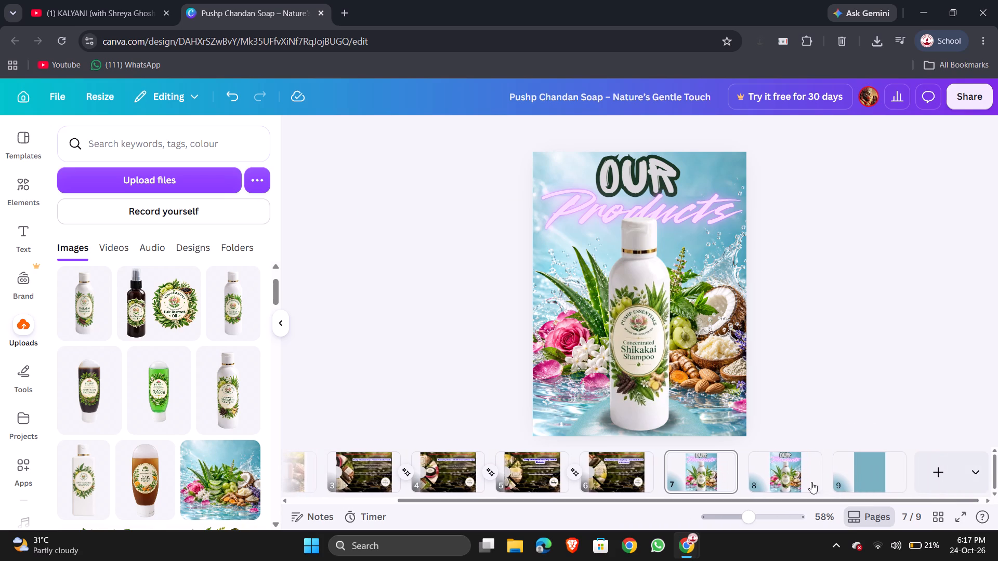
key(ctrl+d)
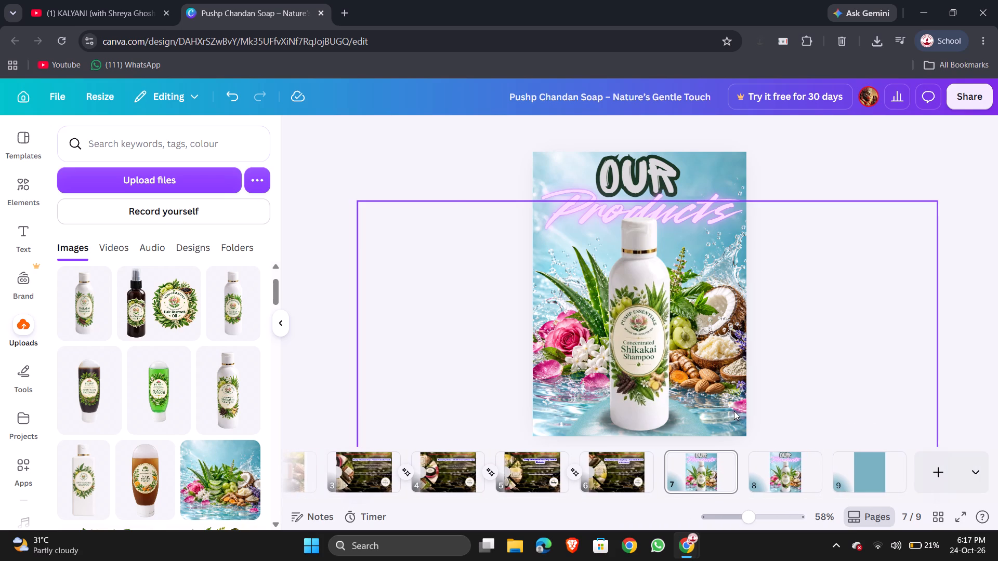
click(466, 177)
key(ctrl+d)
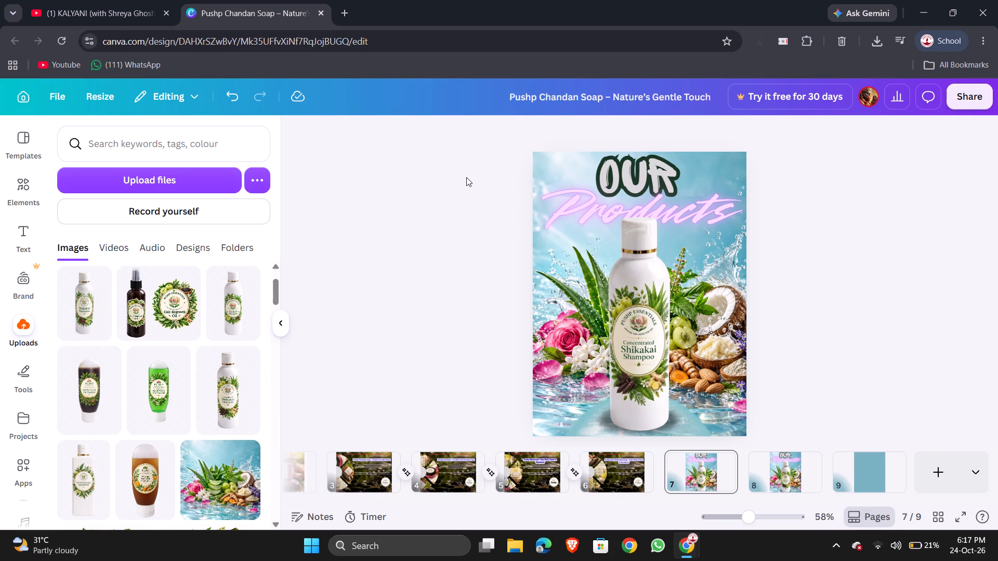
click(798, 468)
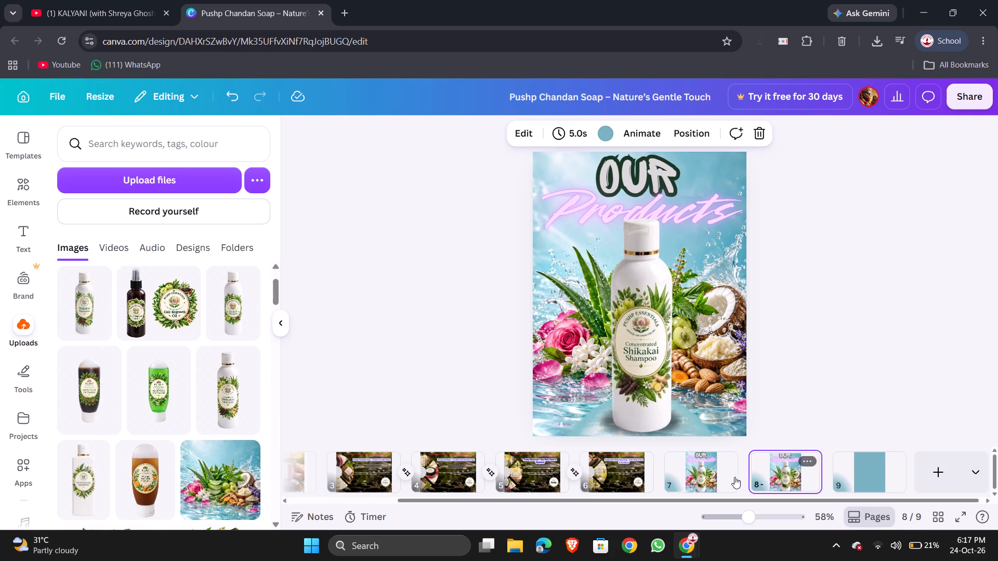
click(711, 469)
key(ctrl+d)
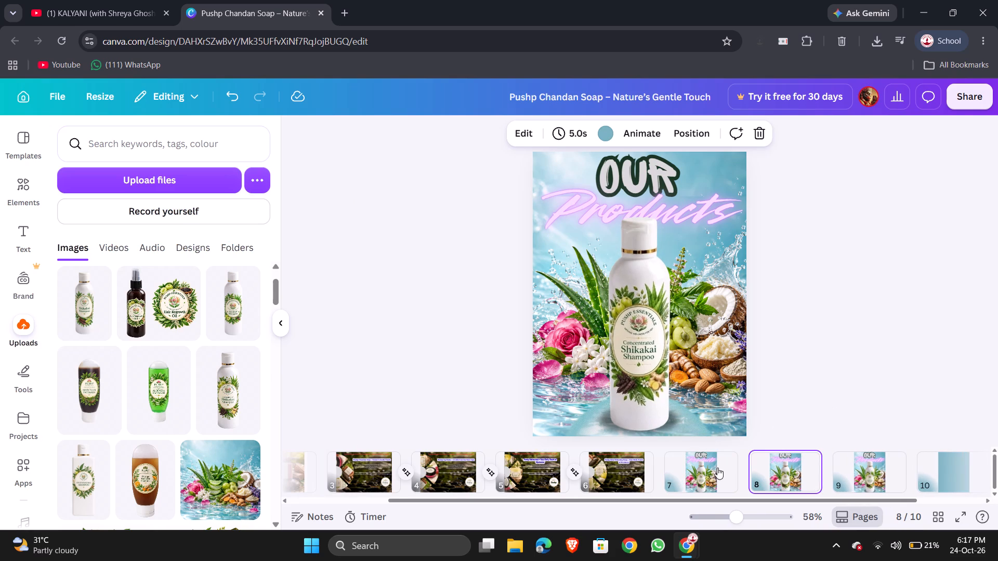
Rotate the bottle ring group on page 8 to 90° so the plain Shikakai Shampoo bottle stands upright under the heading.
click(709, 471)
click(777, 480)
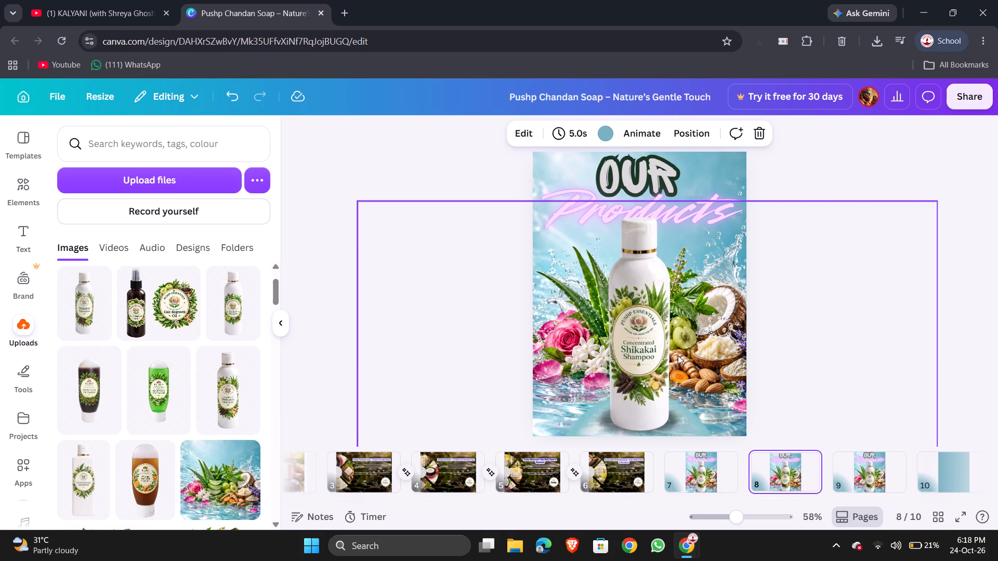
click(678, 355)
scroll(879, 332, down, 1)
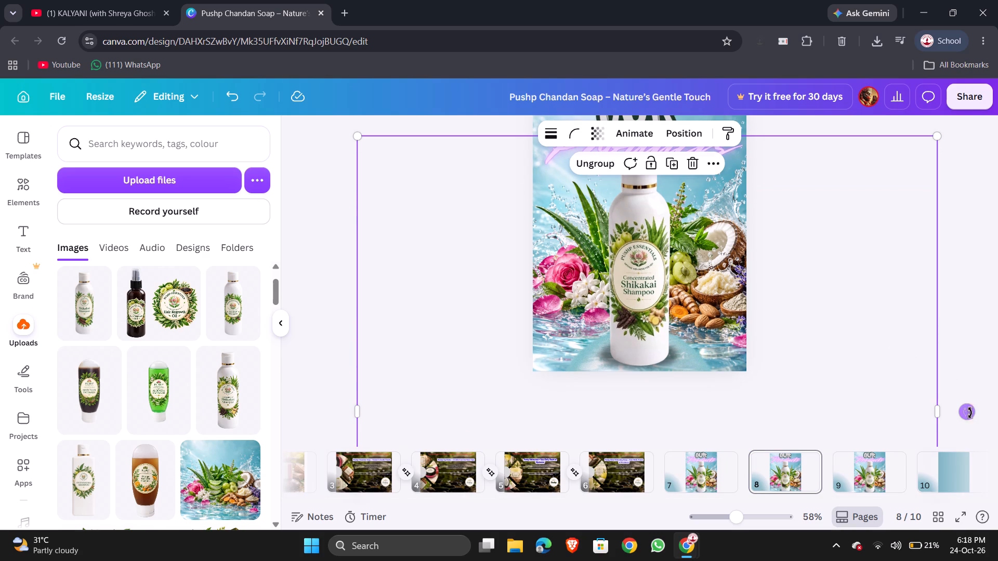
drag(970, 408, 713, 517)
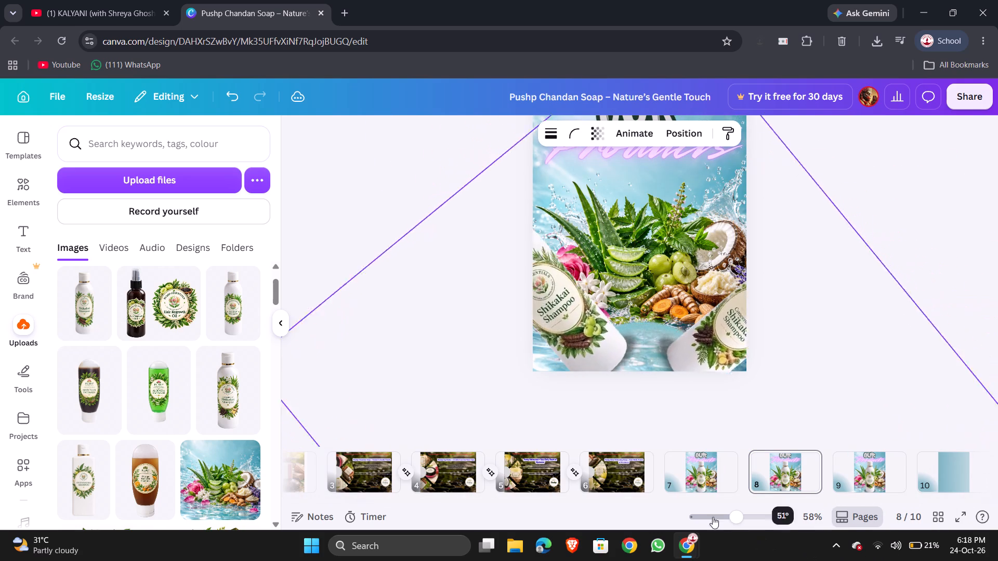
drag(713, 517, 658, 506)
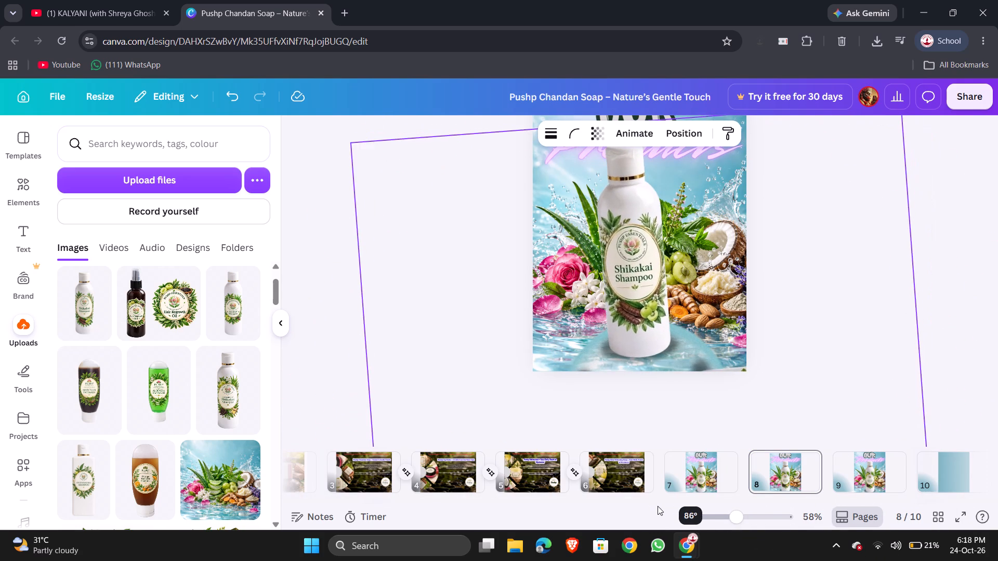
drag(658, 506, 652, 506)
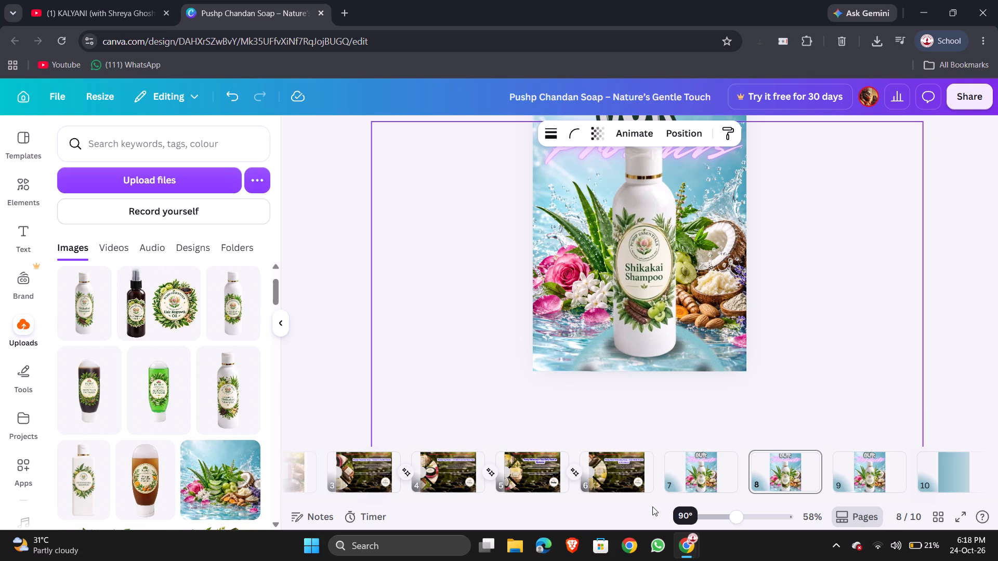
drag(652, 506, 651, 507)
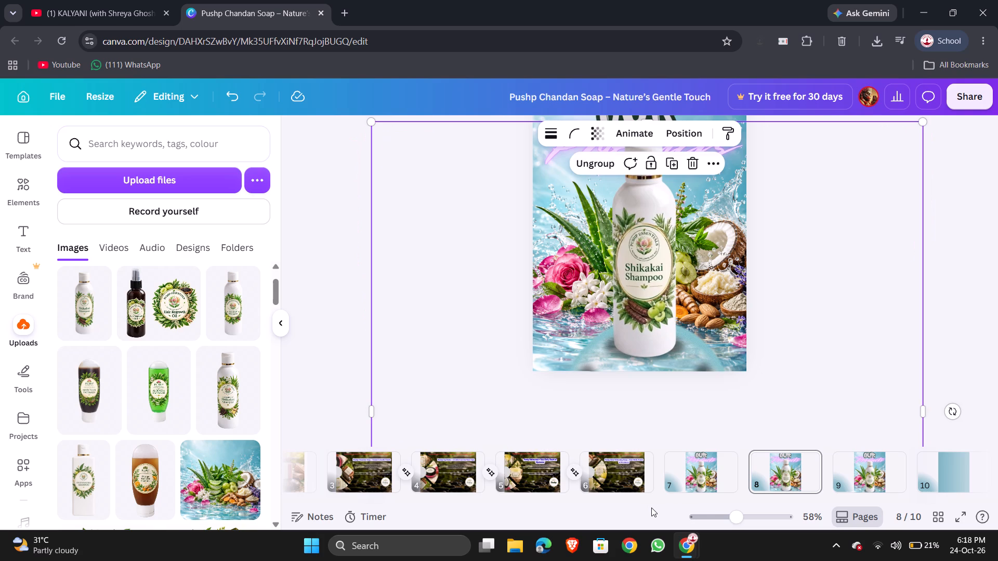
scroll(718, 404, up, 1)
scroll(718, 403, down, 1)
scroll(718, 403, up, 1)
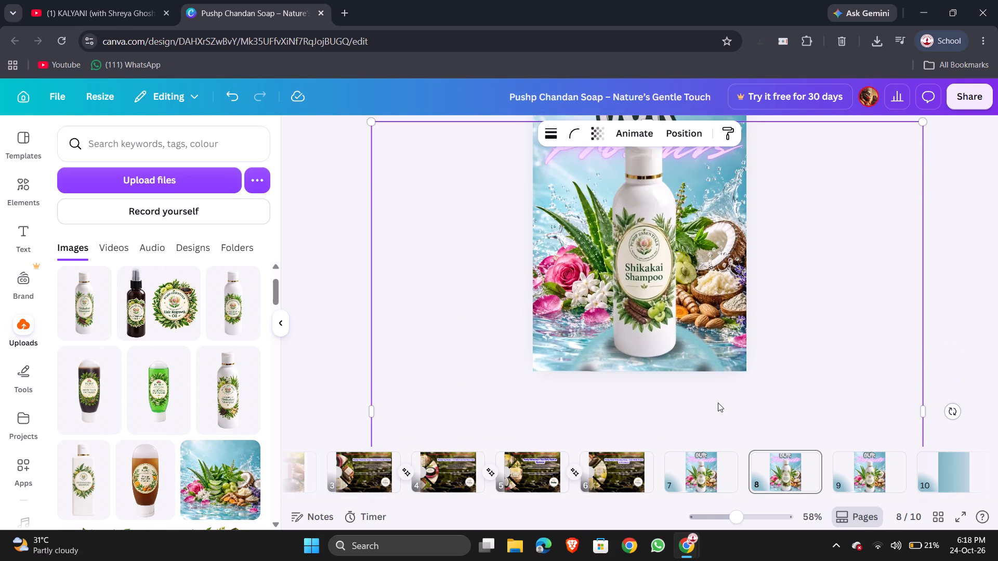
scroll(718, 403, up, 1)
Switch between pages 7 and 8 to compare the bottle's position under the heading.
click(853, 472)
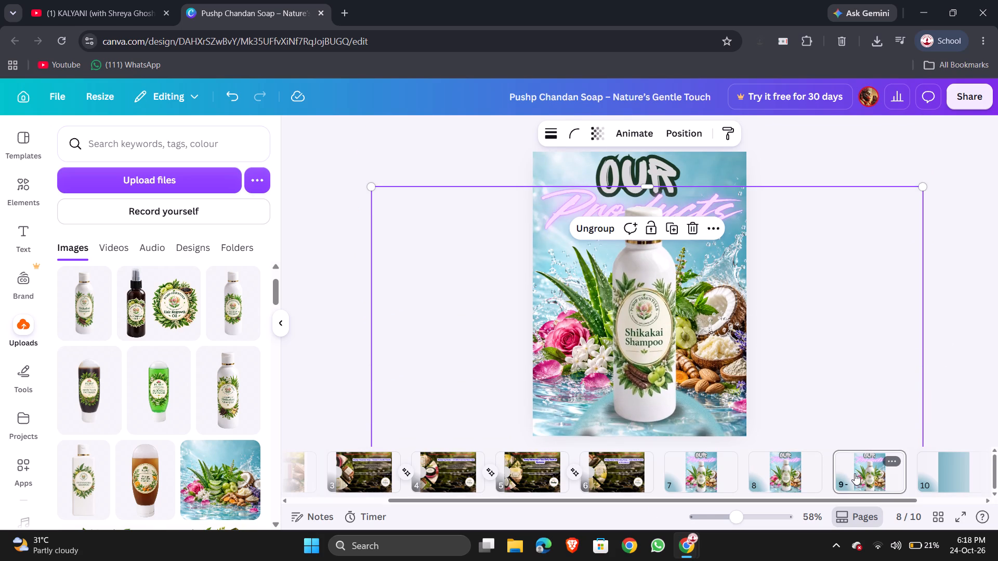
click(695, 480)
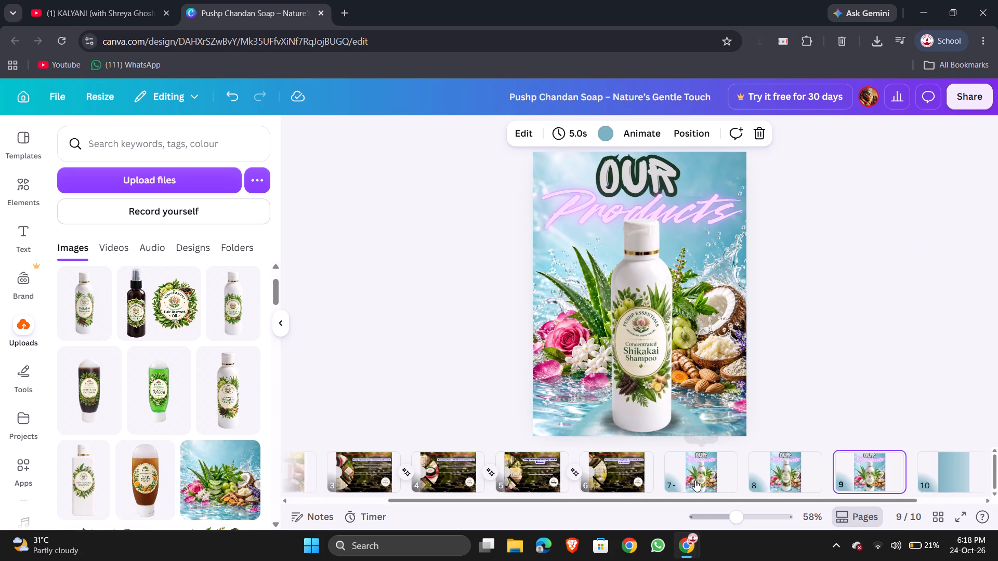
click(793, 475)
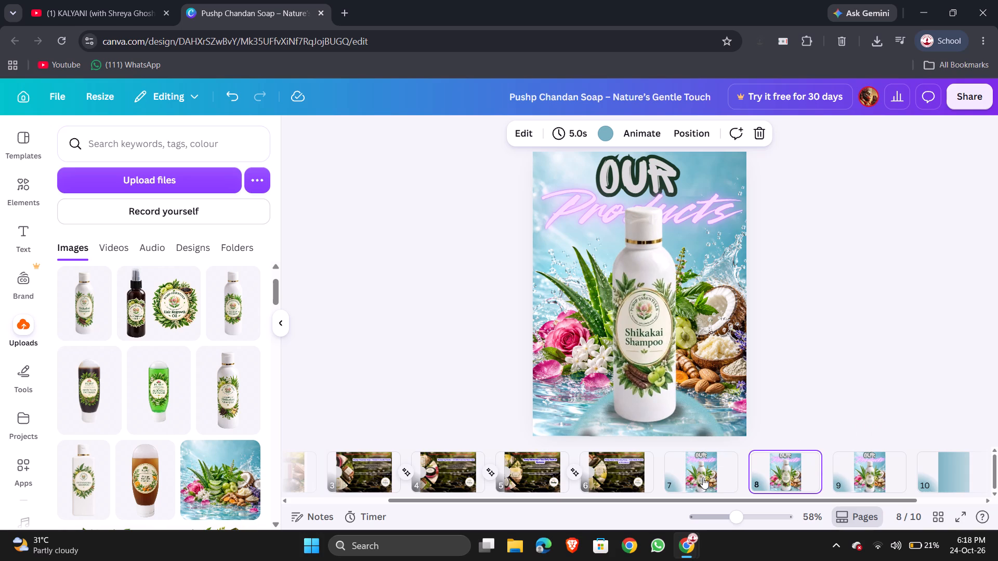
click(692, 471)
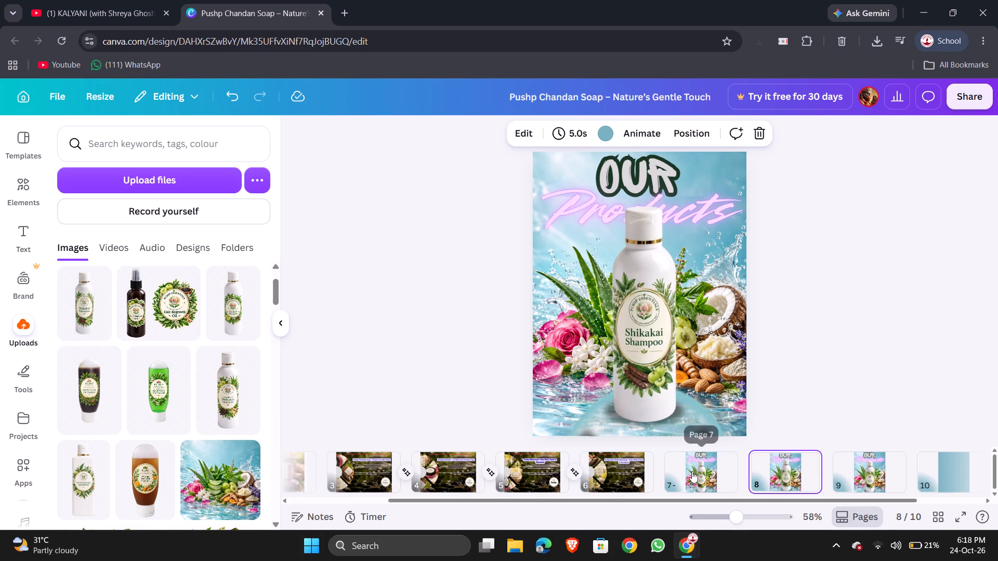
click(793, 476)
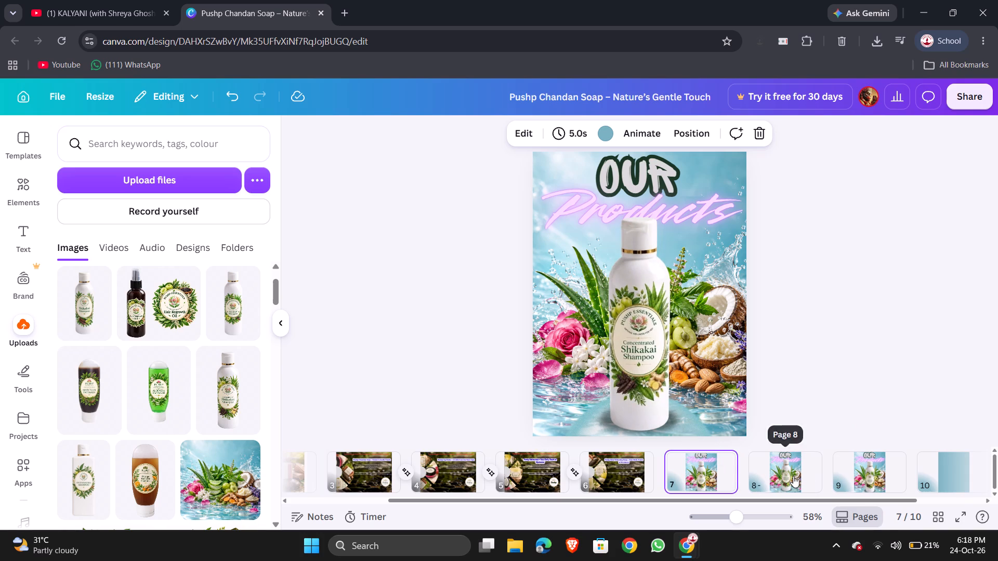
click(707, 477)
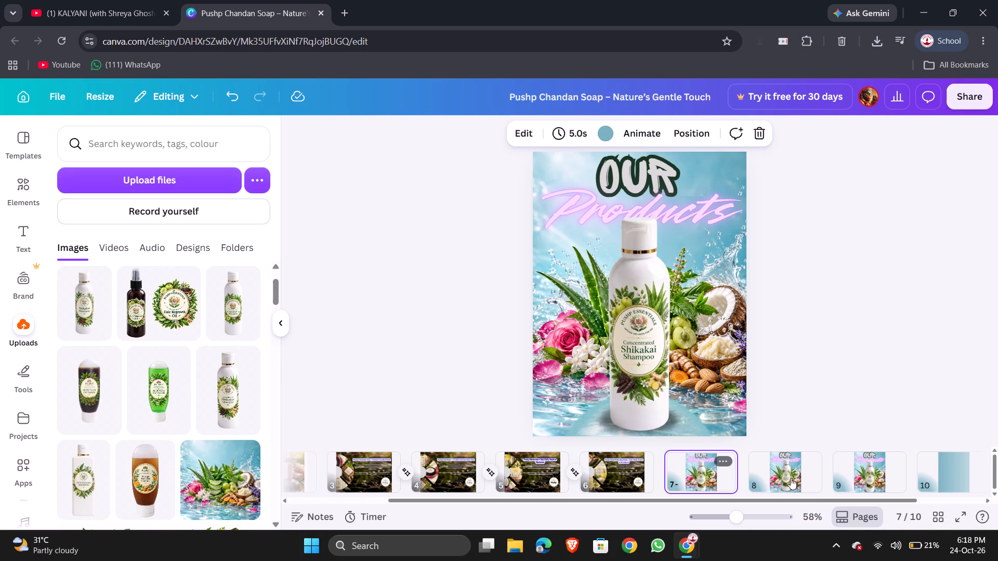
Duplicate page 8 to make a copy directly after it.
click(800, 461)
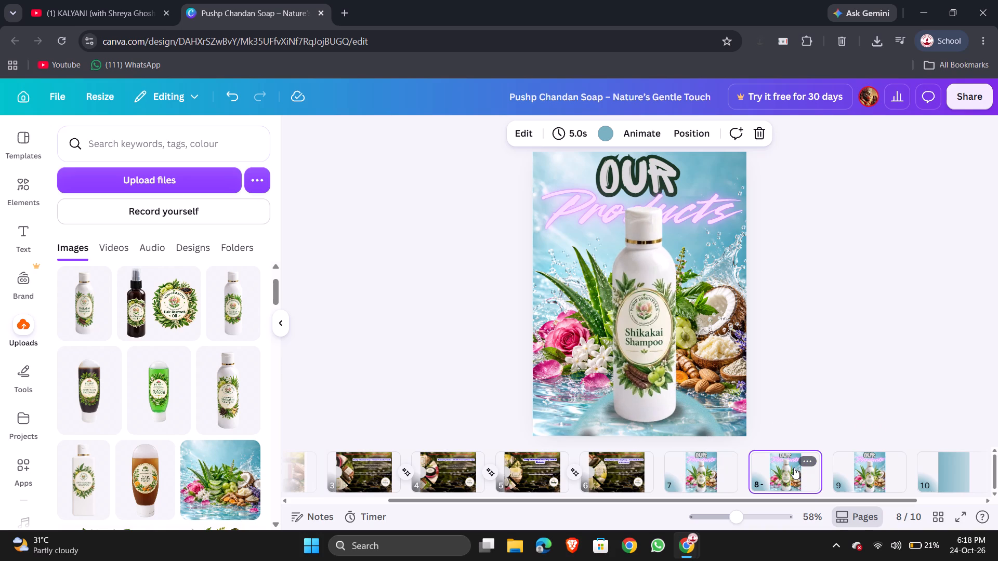
click(808, 459)
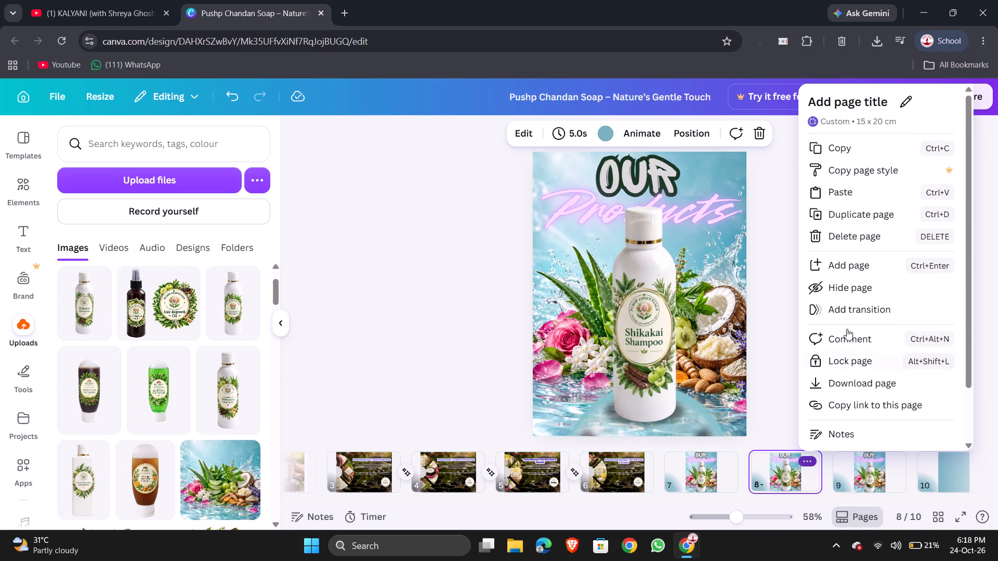
click(851, 212)
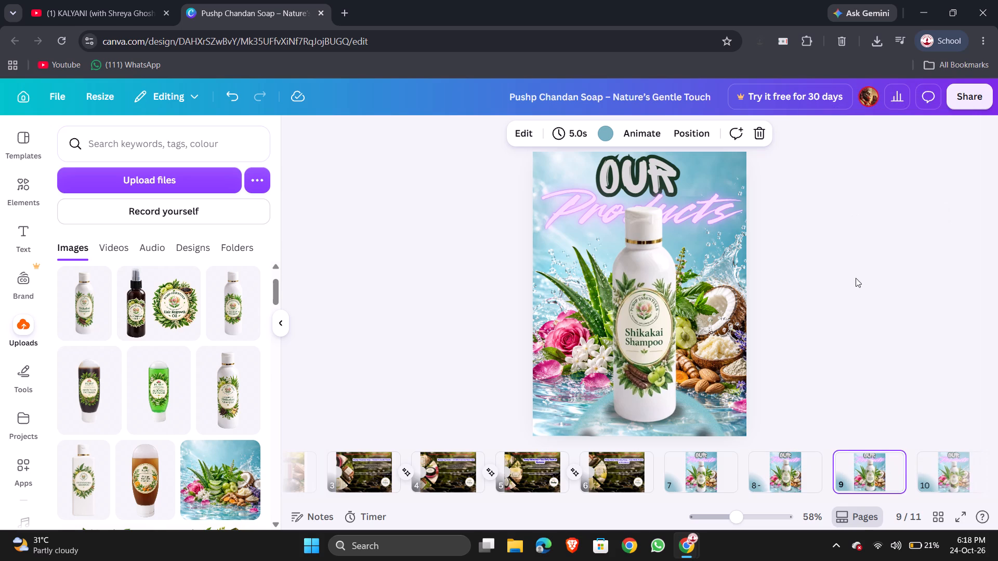
Rotate the bottle ring group on page 9 to about 180° so the Anti Hairfall Shampoo bottle stands upright.
click(690, 350)
scroll(835, 339, down, 1)
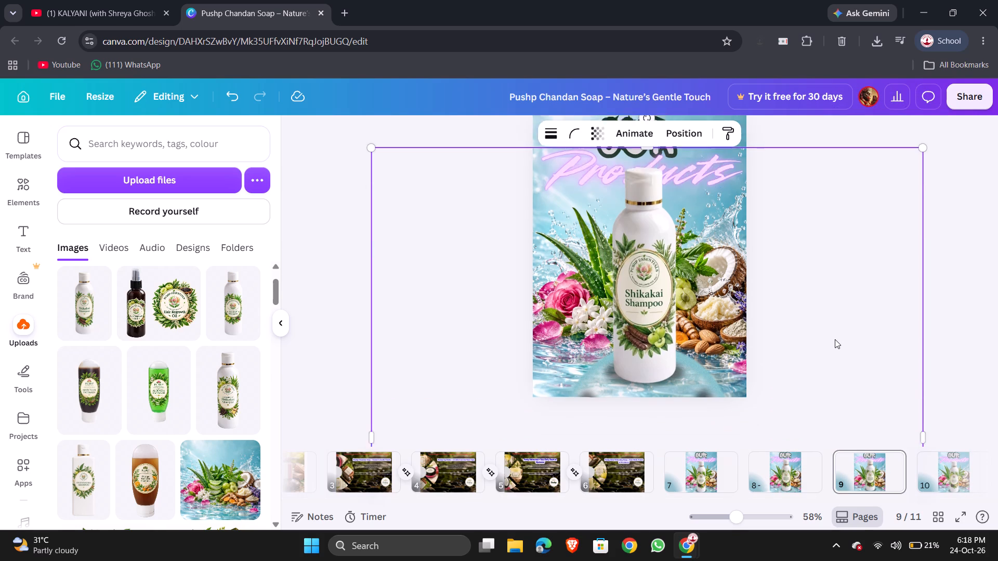
scroll(871, 353, up, 3)
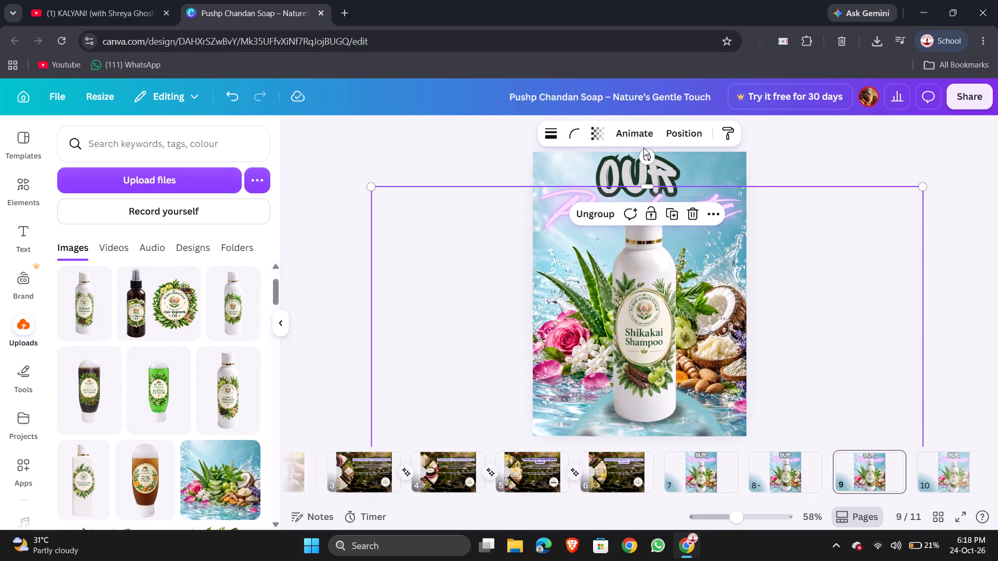
click(700, 470)
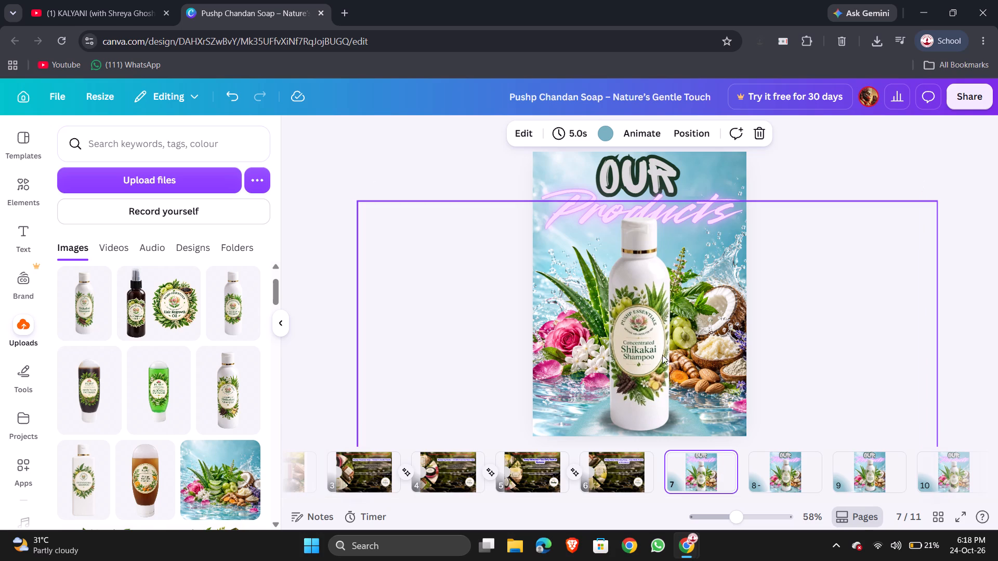
click(802, 476)
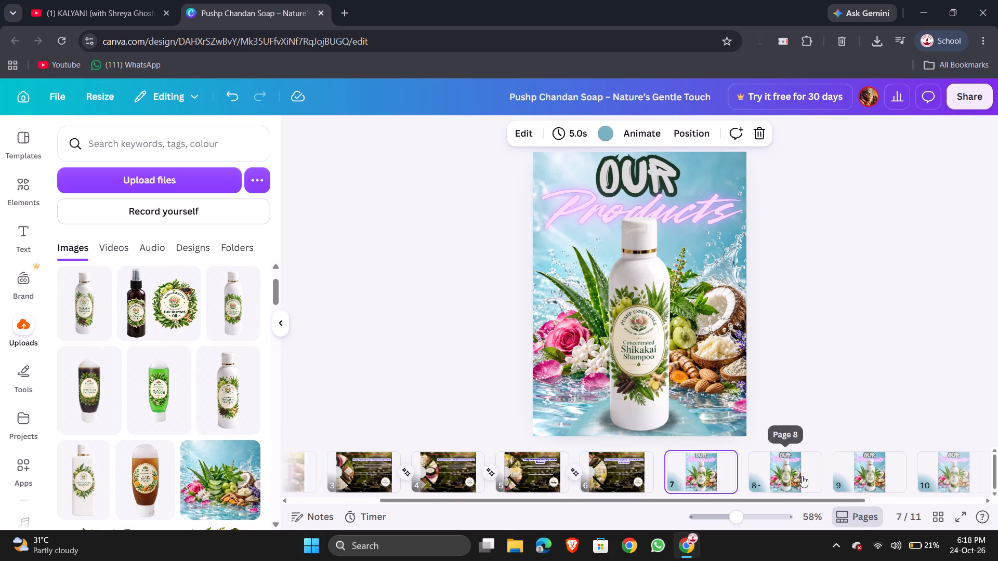
click(871, 479)
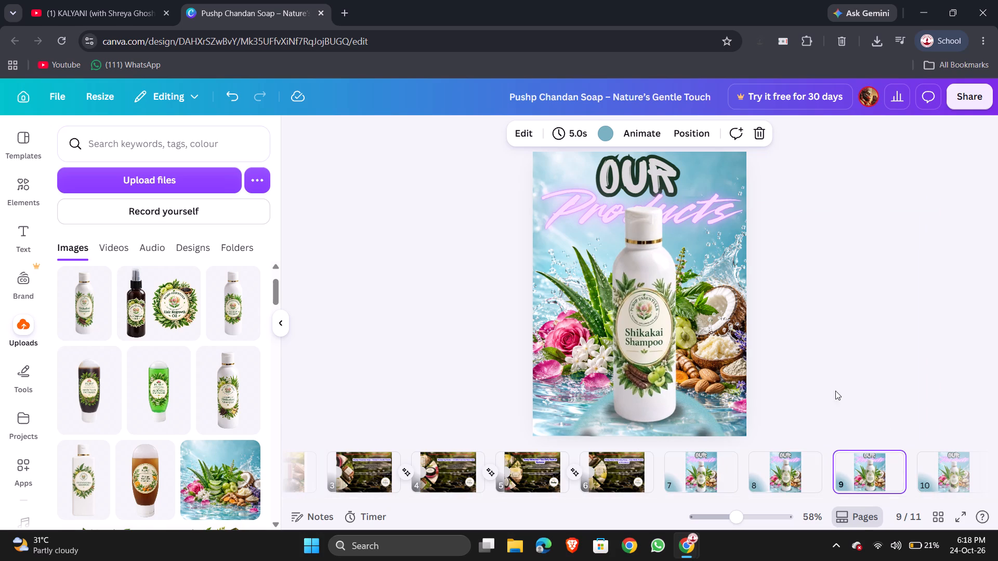
click(681, 333)
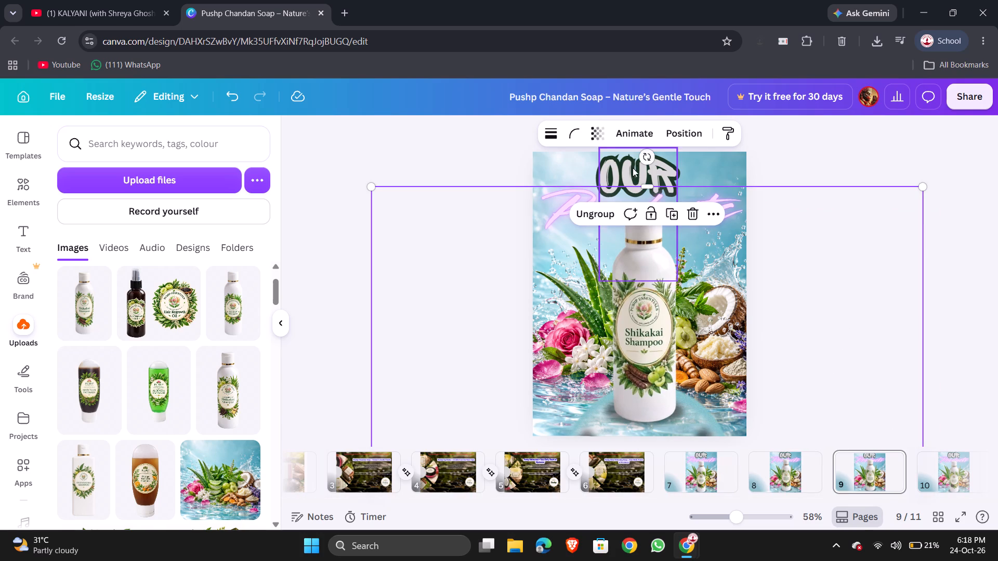
drag(645, 159, 825, 376)
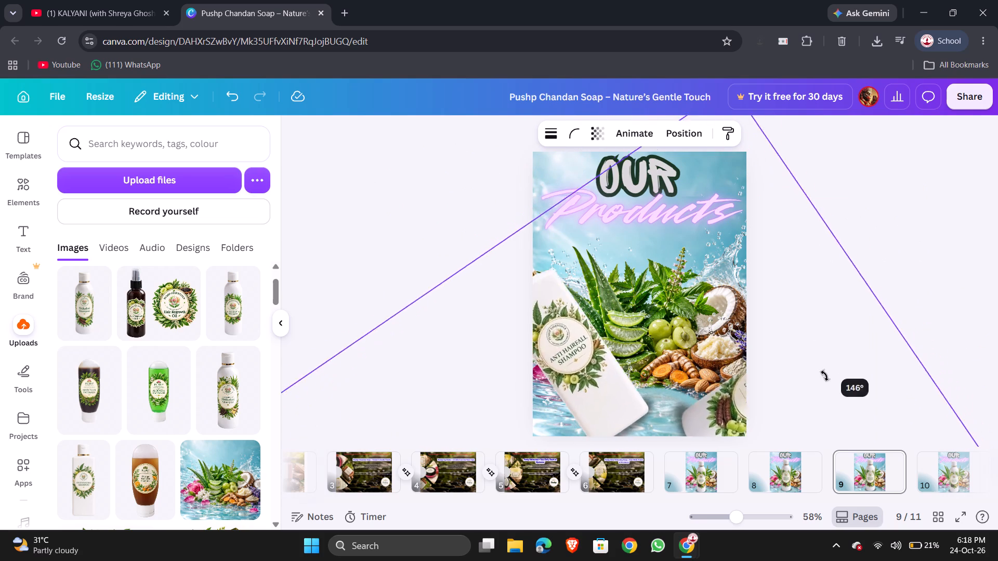
drag(825, 376, 839, 467)
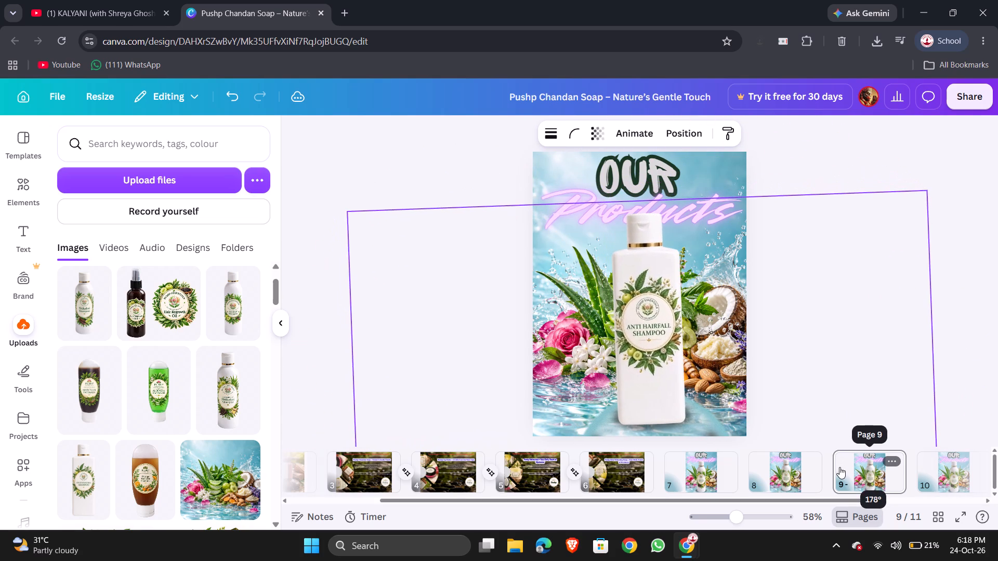
drag(839, 467, 841, 471)
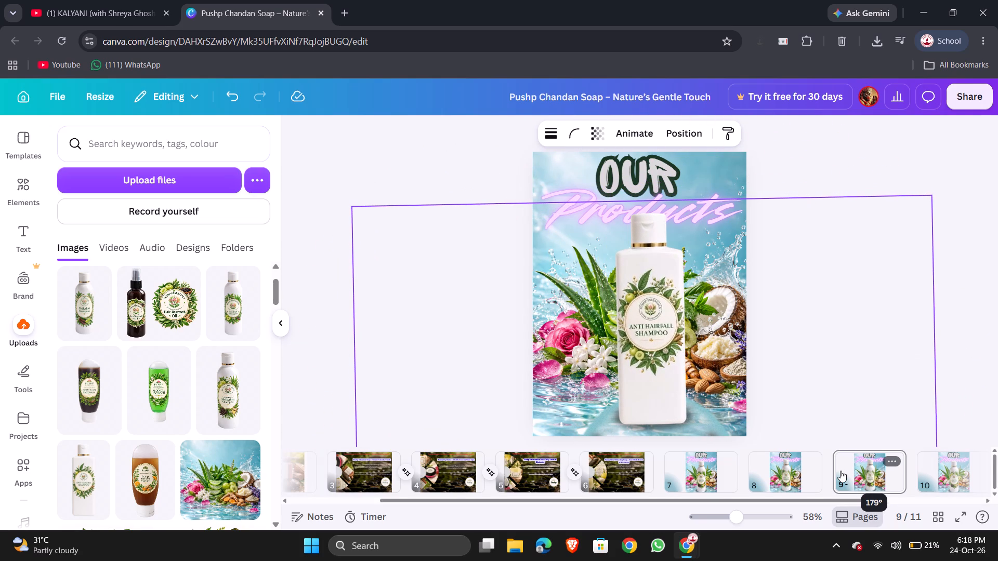
drag(841, 471, 841, 473)
Position the bottle ring group on page 9 so the Anti Hairfall Shampoo bottle is centred under the heading.
drag(789, 390, 774, 385)
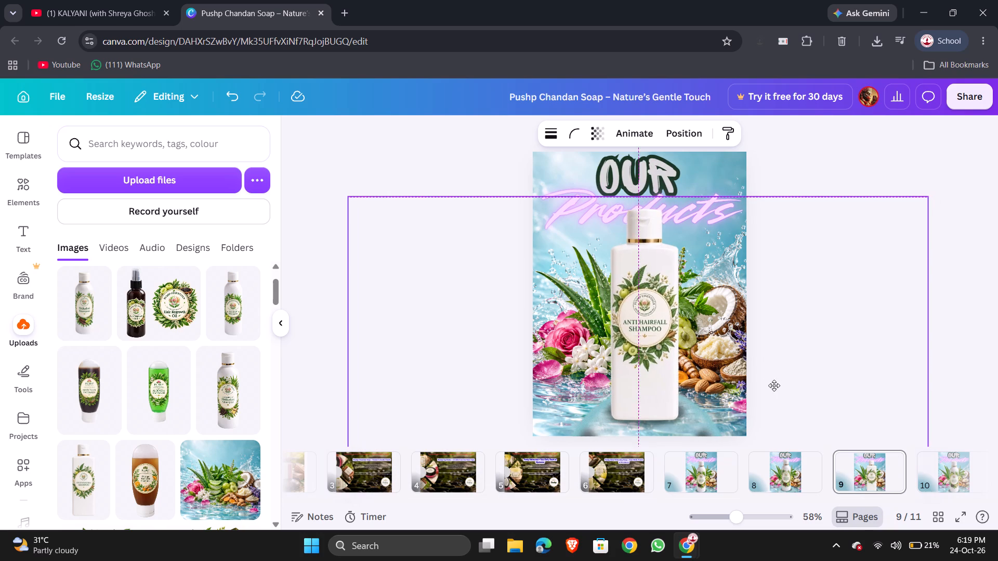
drag(774, 385, 769, 391)
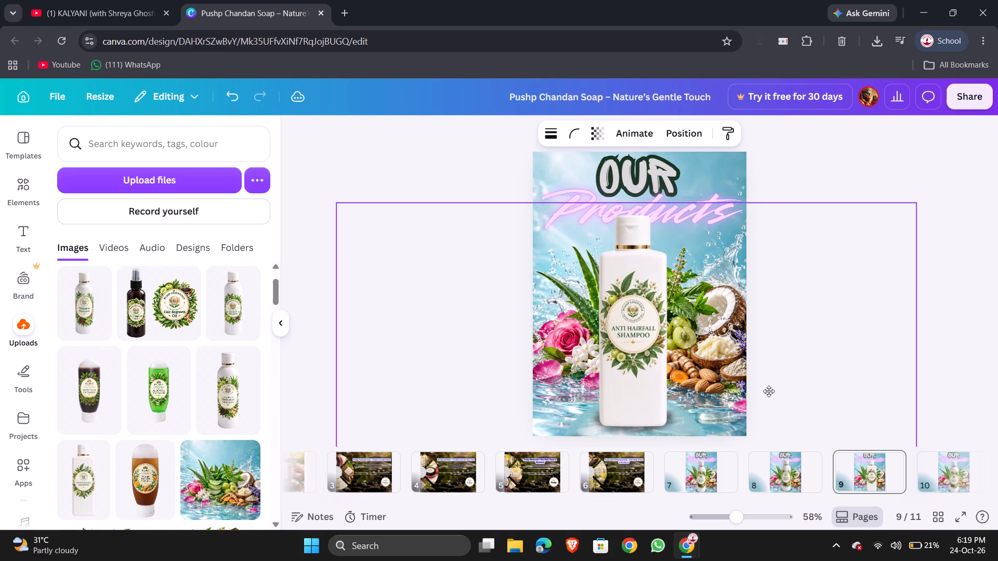
drag(769, 391, 774, 392)
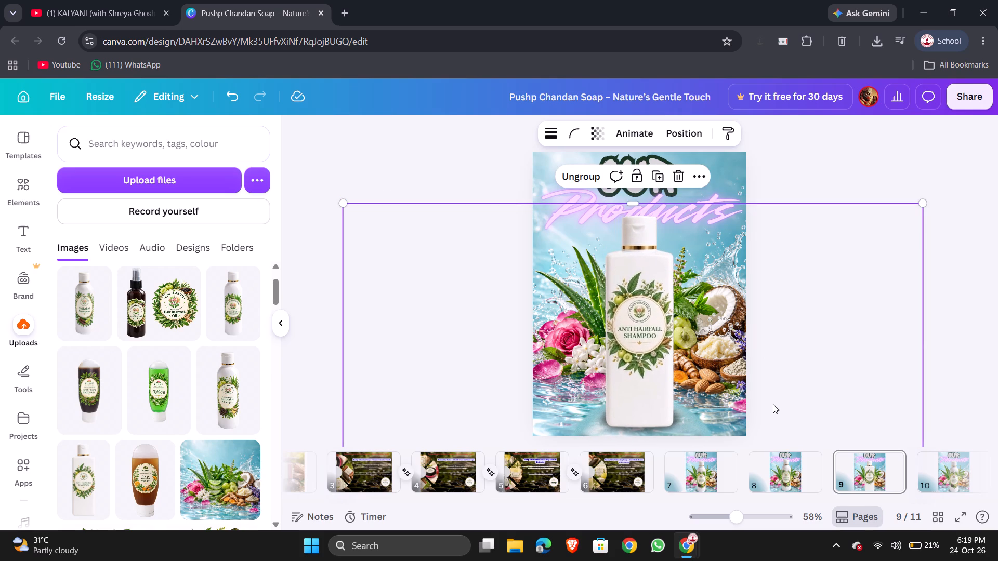
click(778, 466)
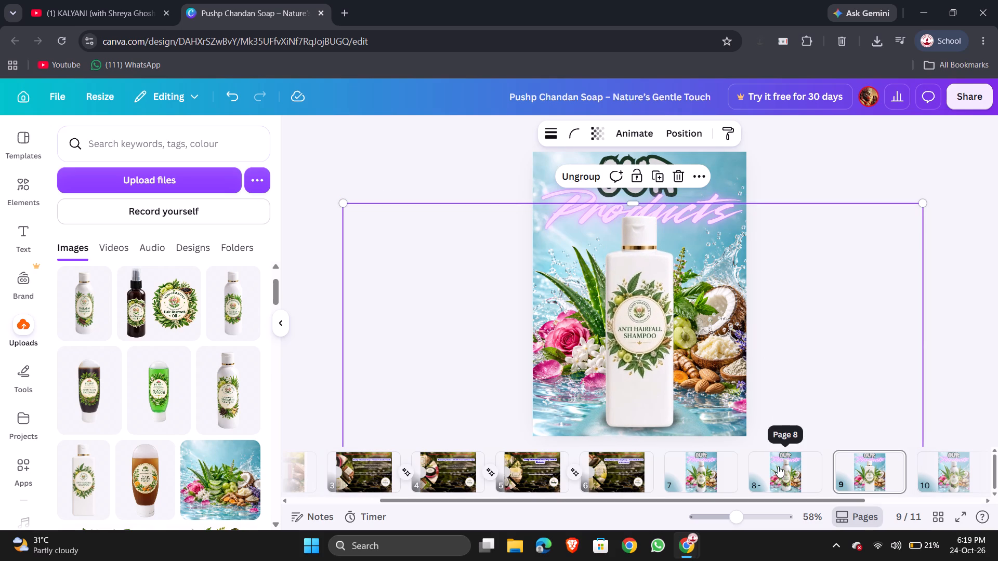
click(854, 468)
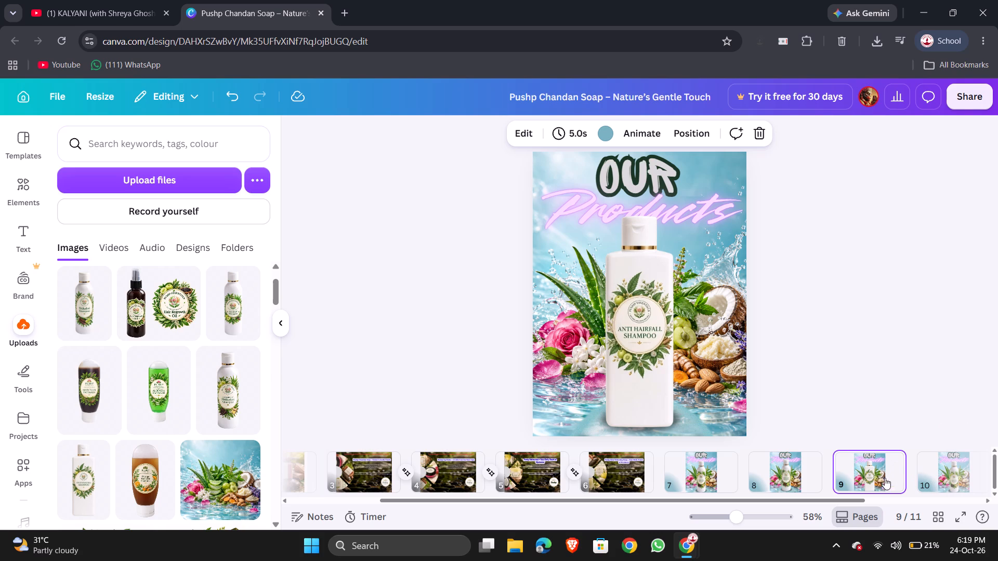
Duplicate page 9 to make a copy directly after it.
click(890, 460)
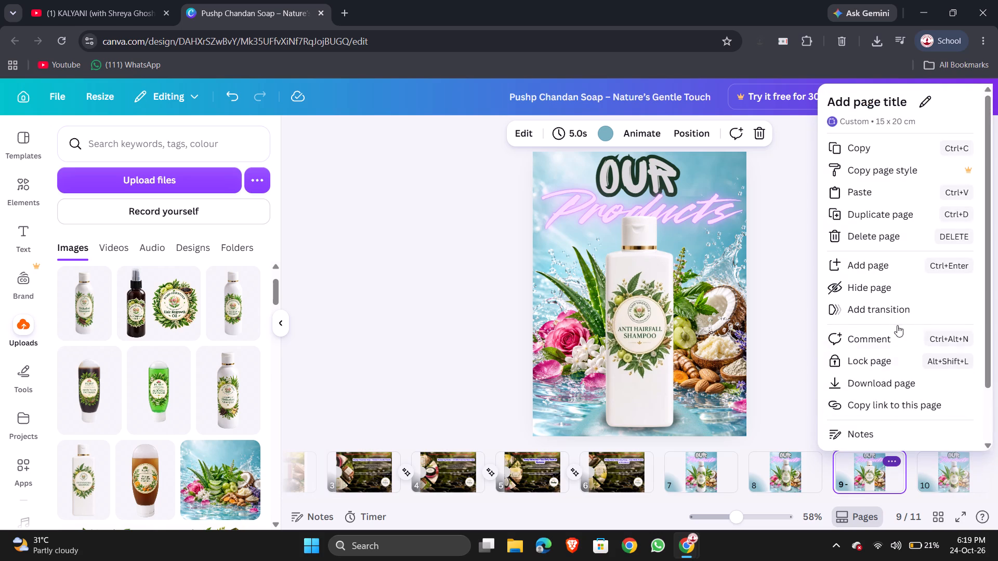
click(913, 212)
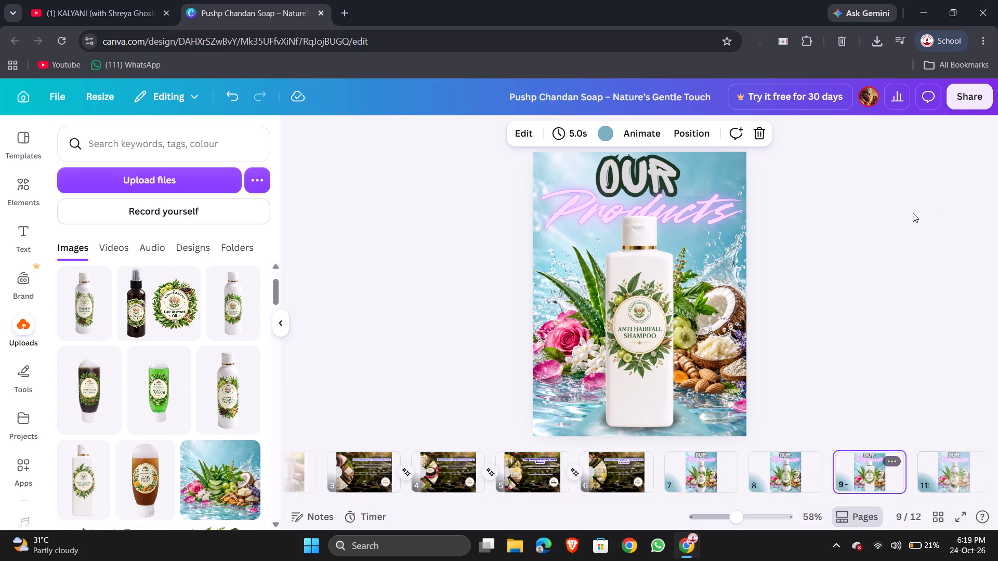
Rotate the bottle ring group on page 10 to -90° so the Dandruff Shampoo bottle stands upright under the heading.
click(942, 473)
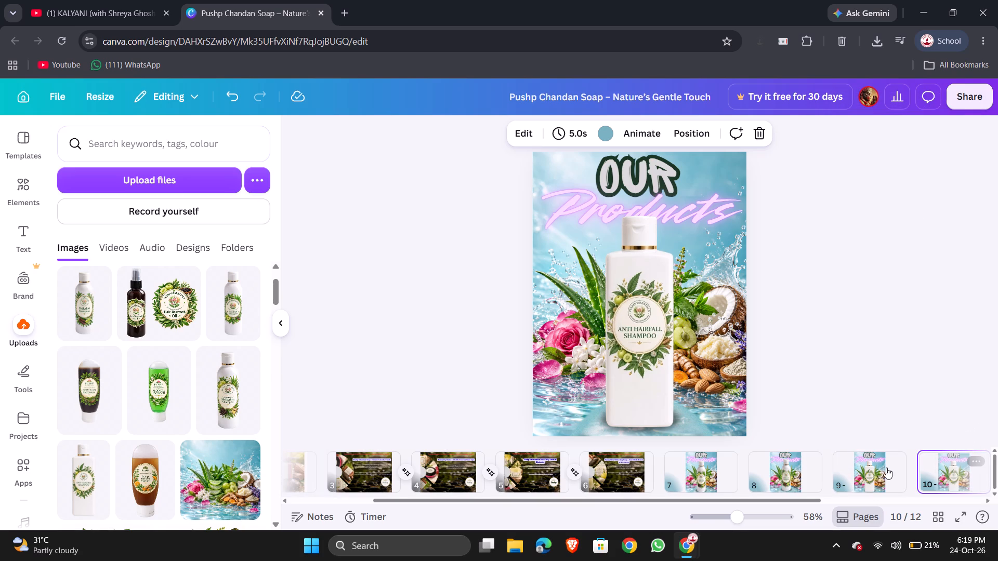
click(673, 326)
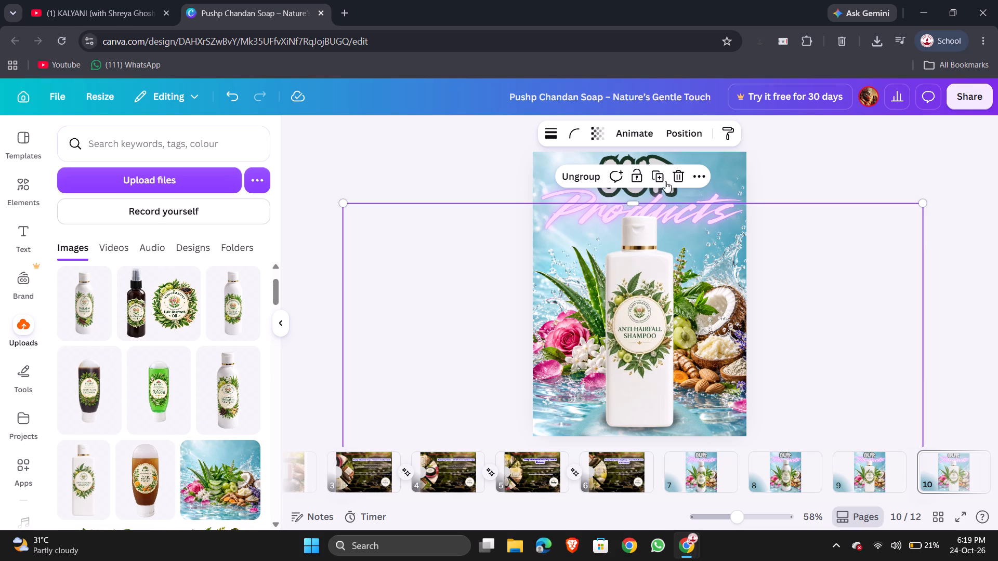
scroll(923, 290, down, 2)
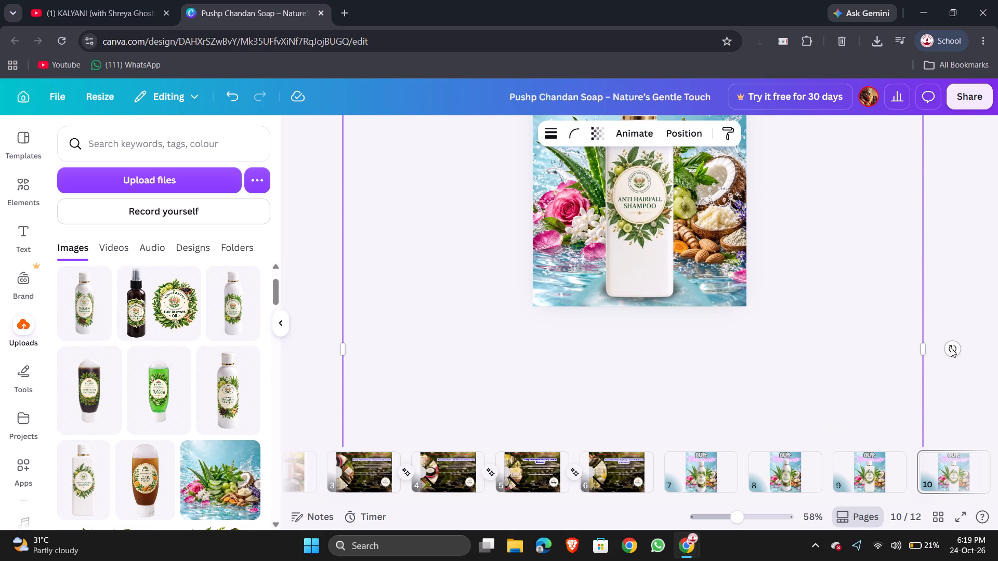
drag(310, 349, 315, 316)
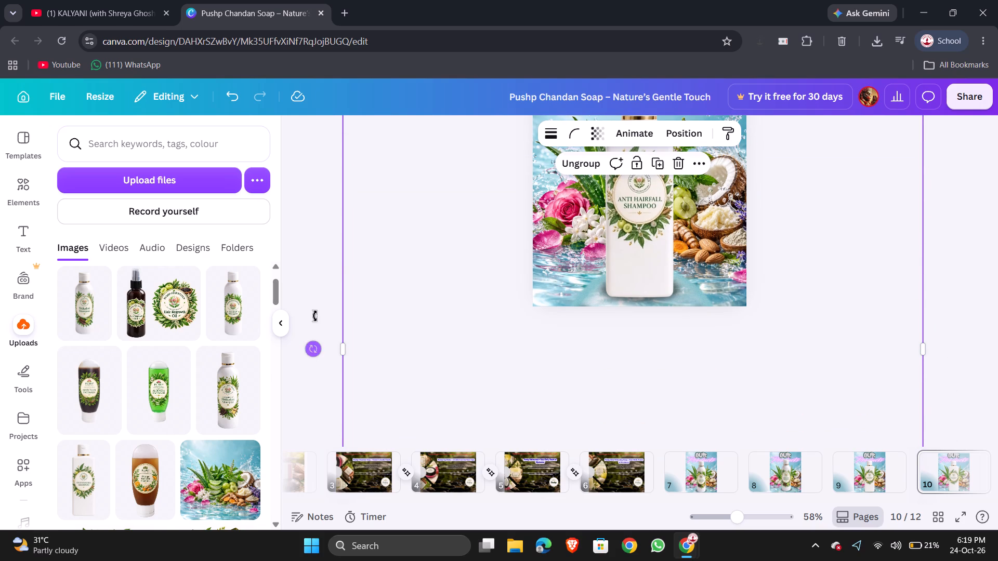
drag(315, 316, 609, 178)
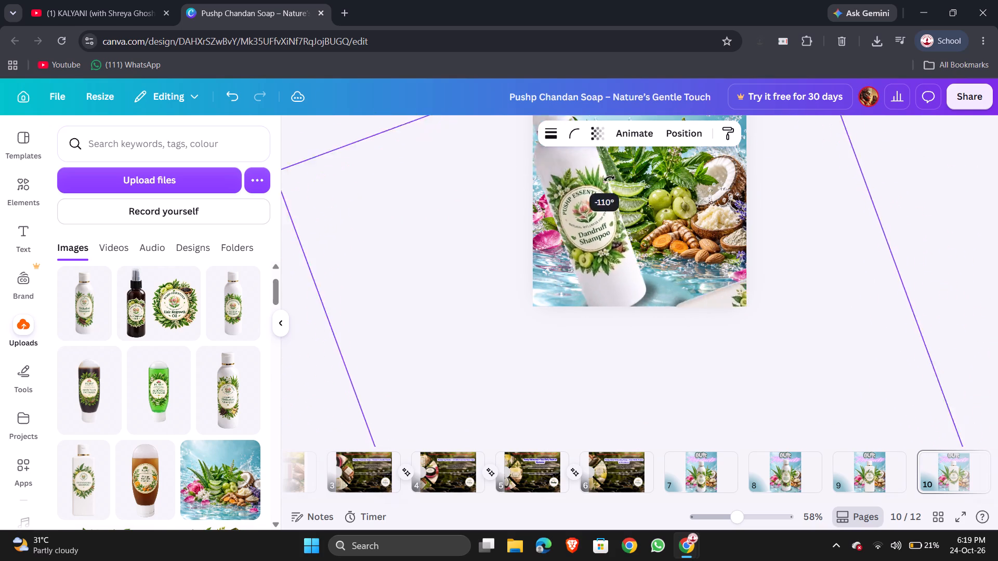
drag(609, 178, 635, 191)
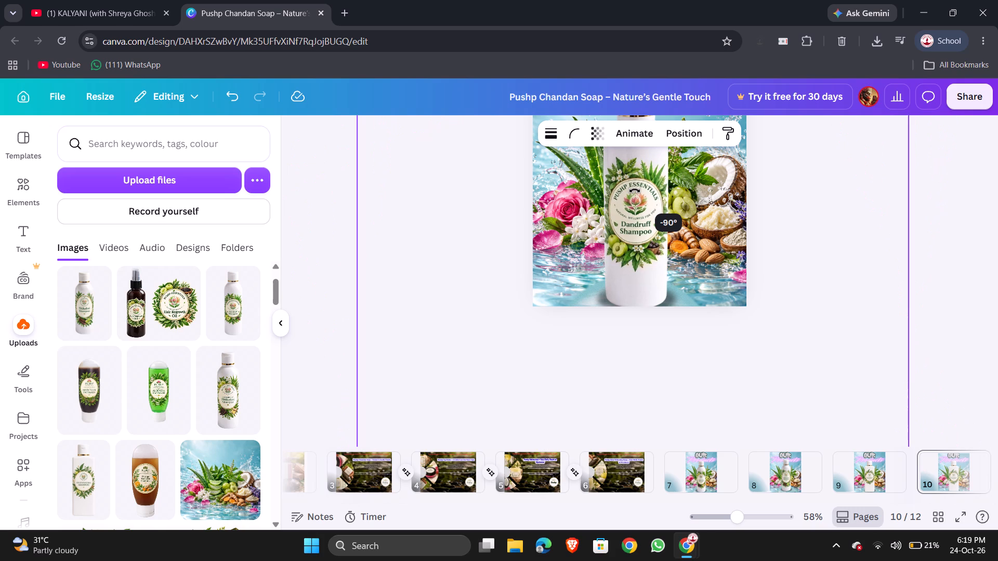
drag(635, 191, 636, 191)
click(947, 308)
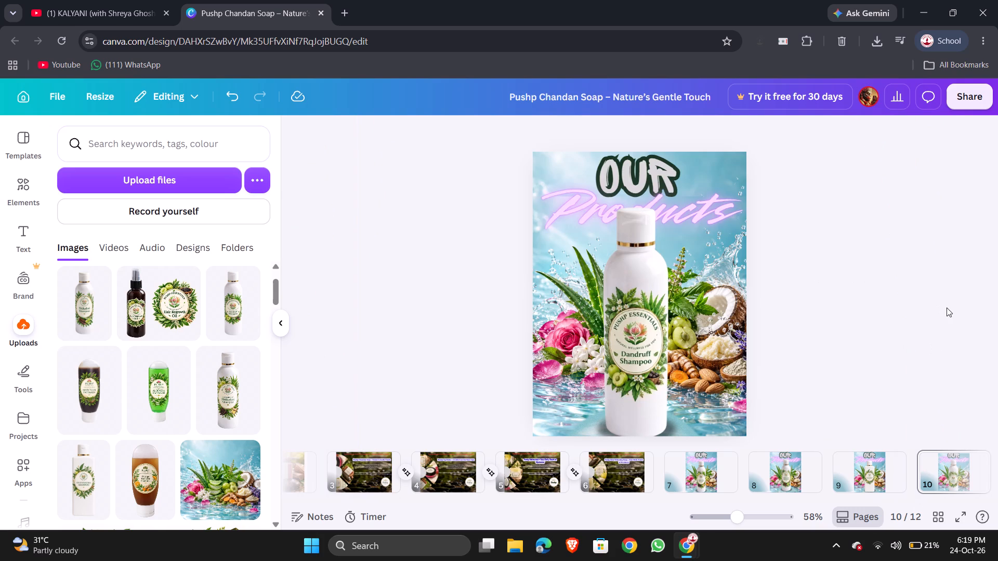
scroll(947, 308, up, 1)
Add a Match & Move transition between pages 7 and 8 with a duration of 0.9 seconds.
click(683, 480)
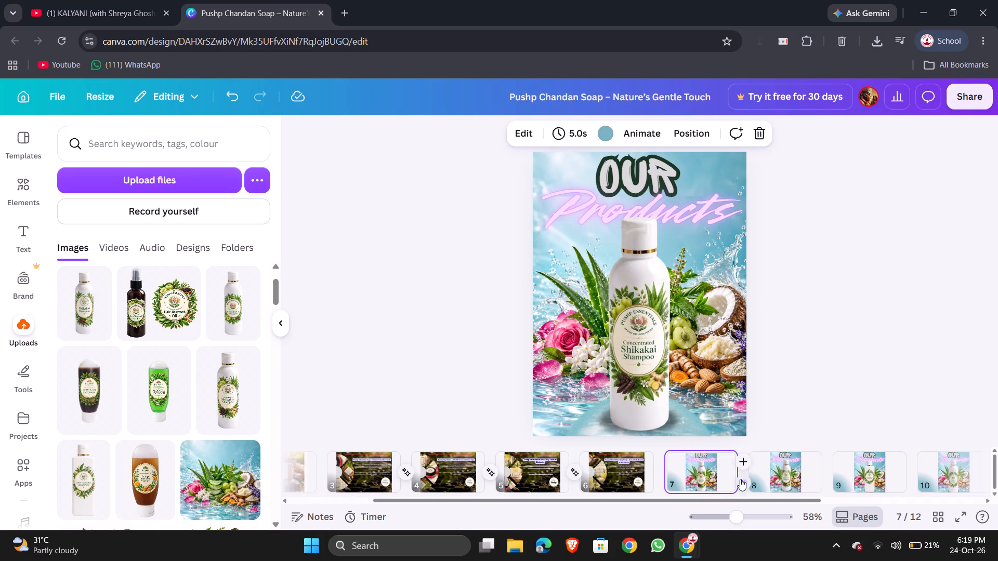
click(754, 480)
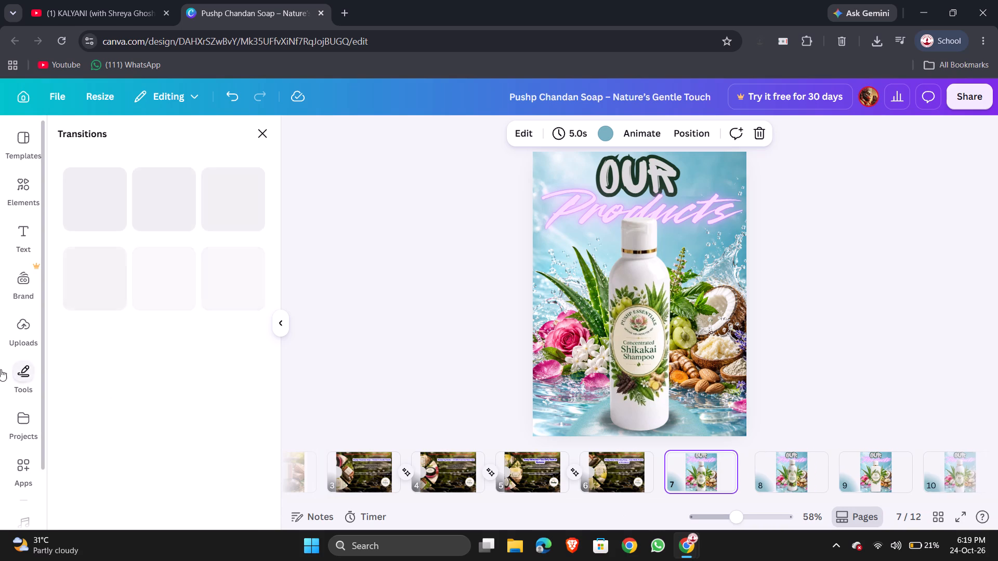
click(102, 379)
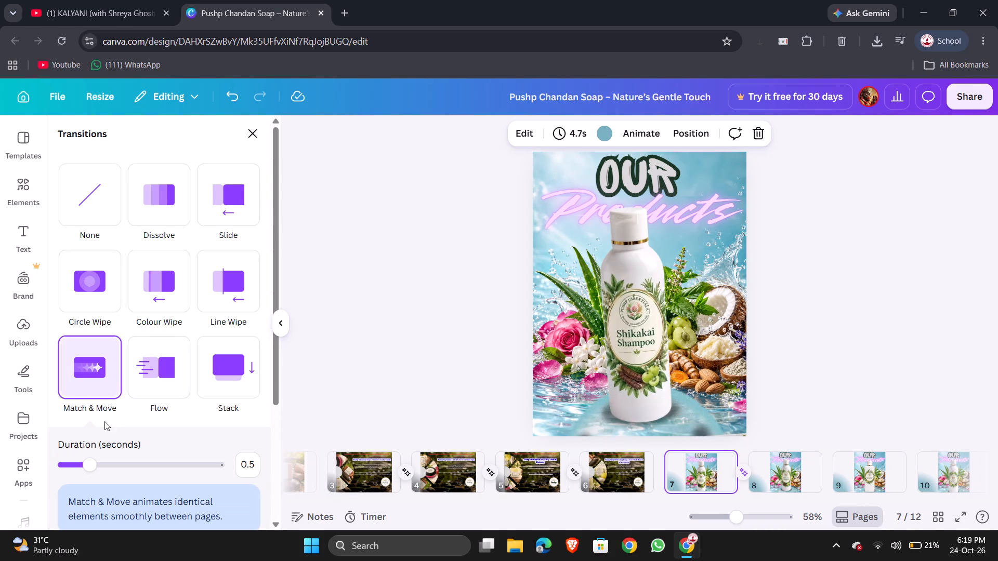
drag(91, 463, 103, 464)
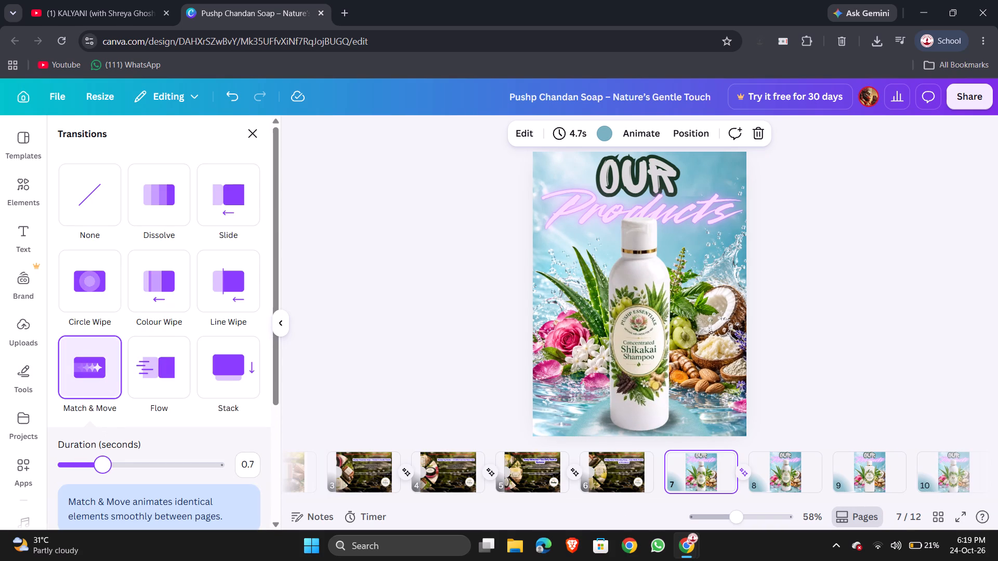
drag(103, 464, 113, 467)
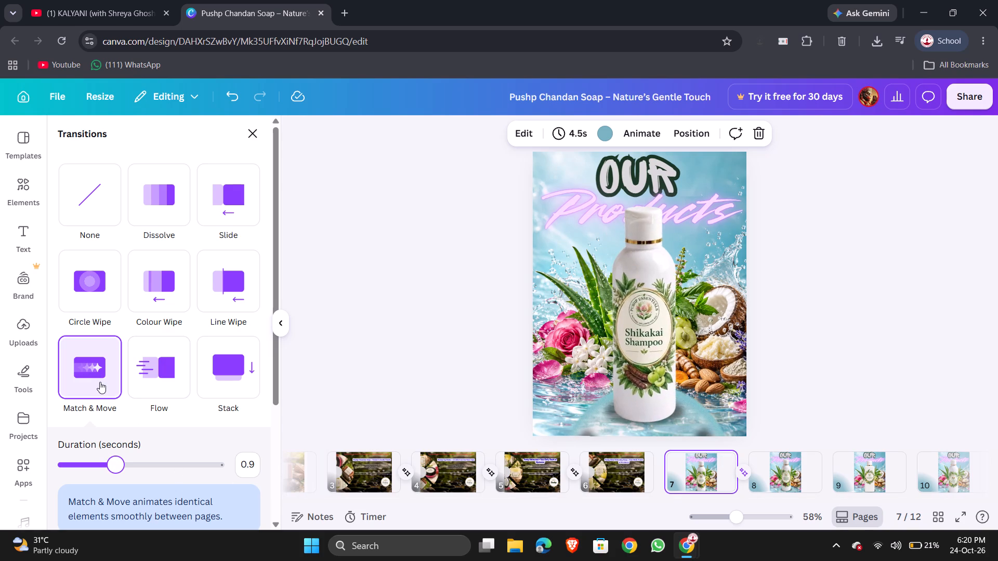
Nudge the bottle ring group on page 8 slightly down and left so the Shikakai Shampoo bottle aligns with page 7's bottle.
click(782, 476)
click(685, 393)
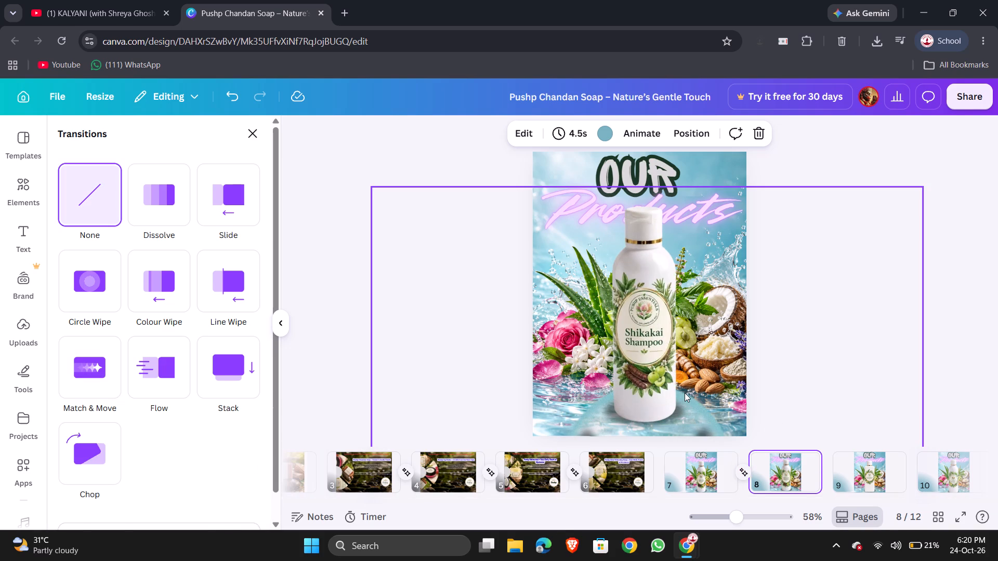
key(Down)
key(Down)
key(Down)
click(685, 393)
key(Down)
click(685, 393)
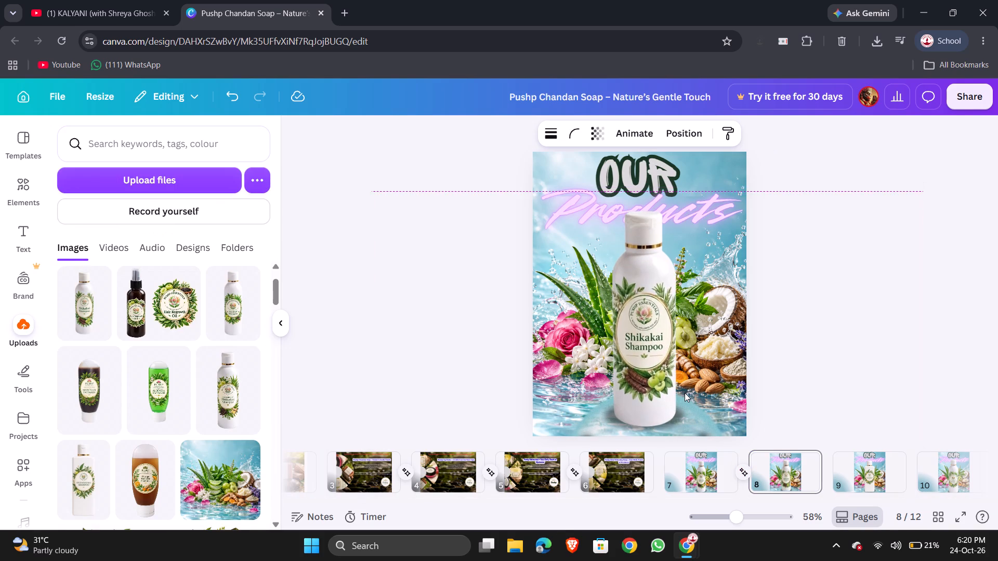
key(Down)
key(Left)
key(Left)
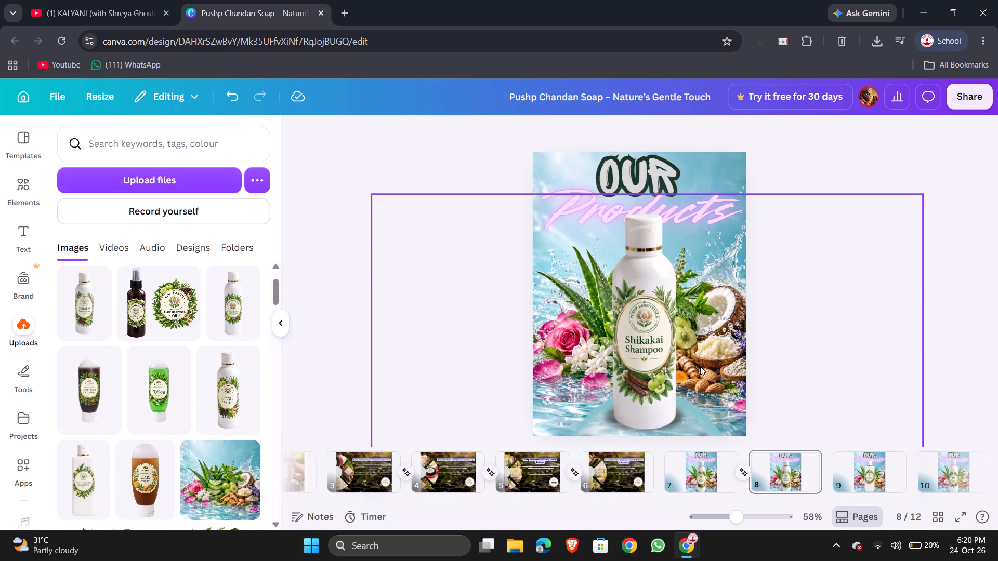
key(Left)
key(Left)
click(497, 167)
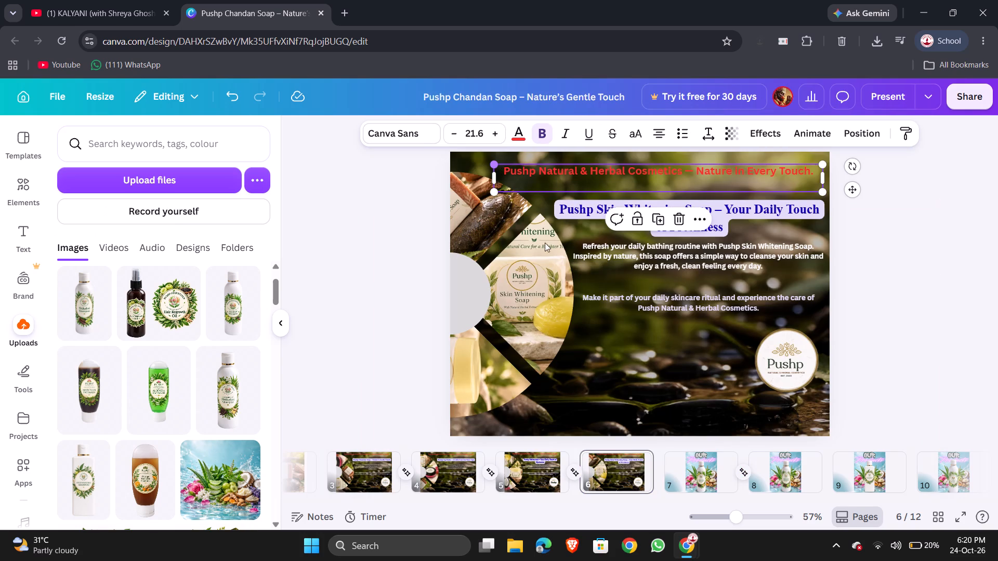
click(796, 482)
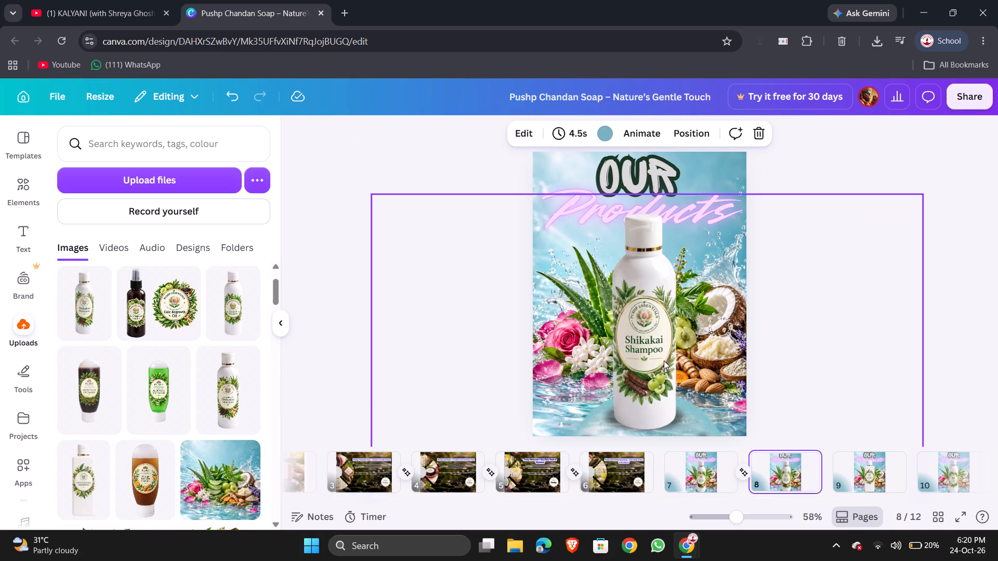
click(664, 360)
key(Left)
key(Left)
key(Down)
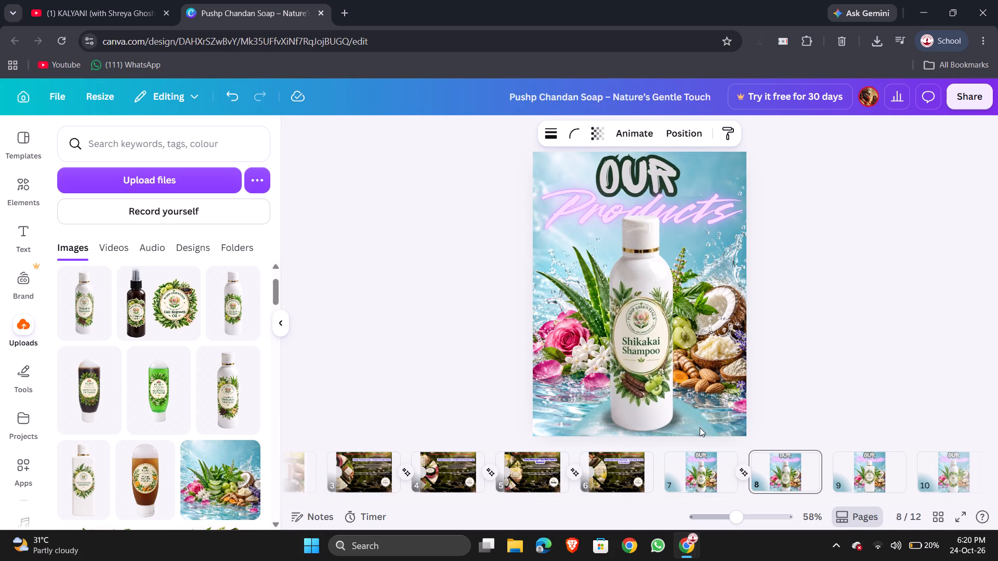
Set the duration of the Match & Move transition between pages 7 and 8 to 1.3 seconds.
click(704, 459)
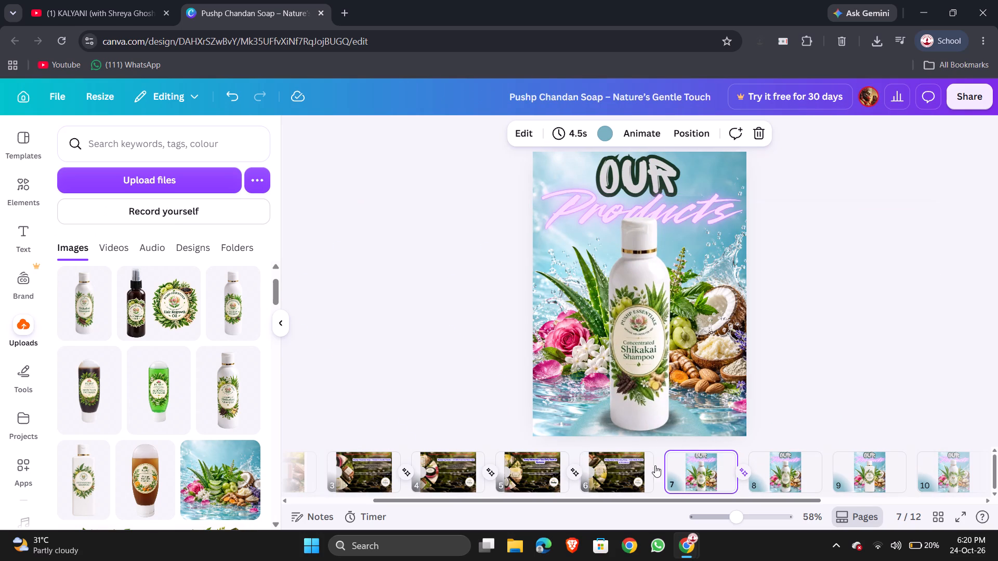
click(664, 485)
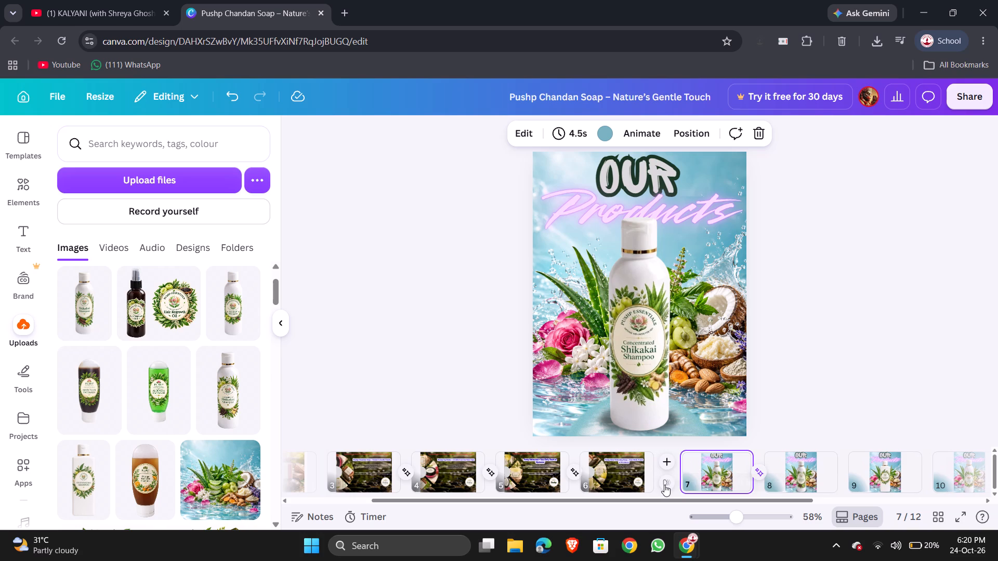
click(665, 479)
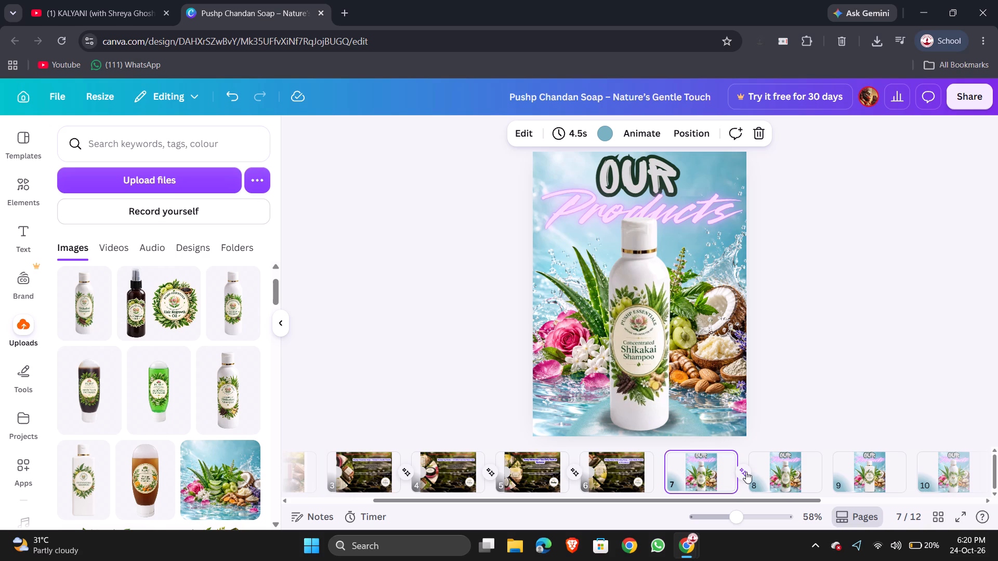
click(746, 472)
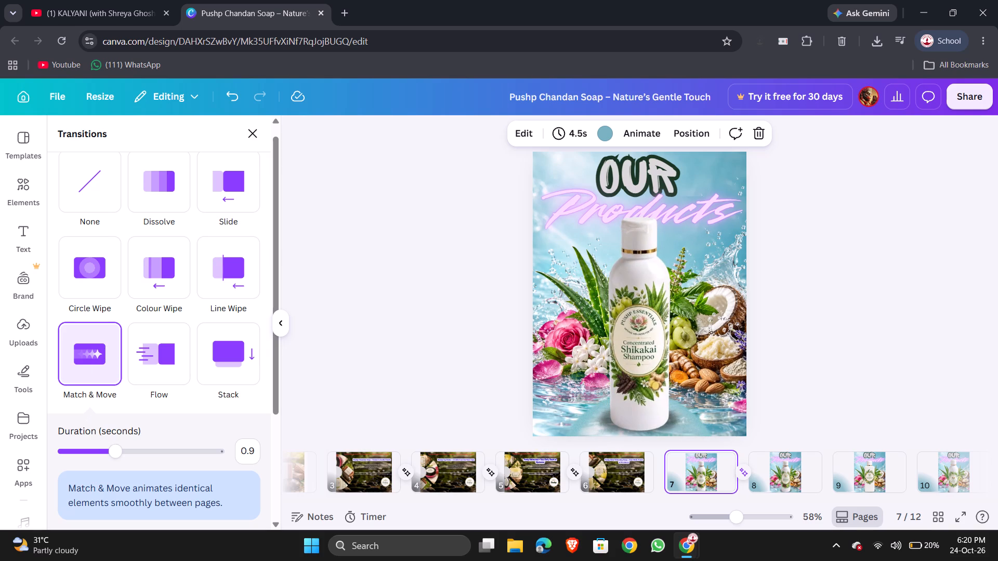
drag(114, 450, 144, 459)
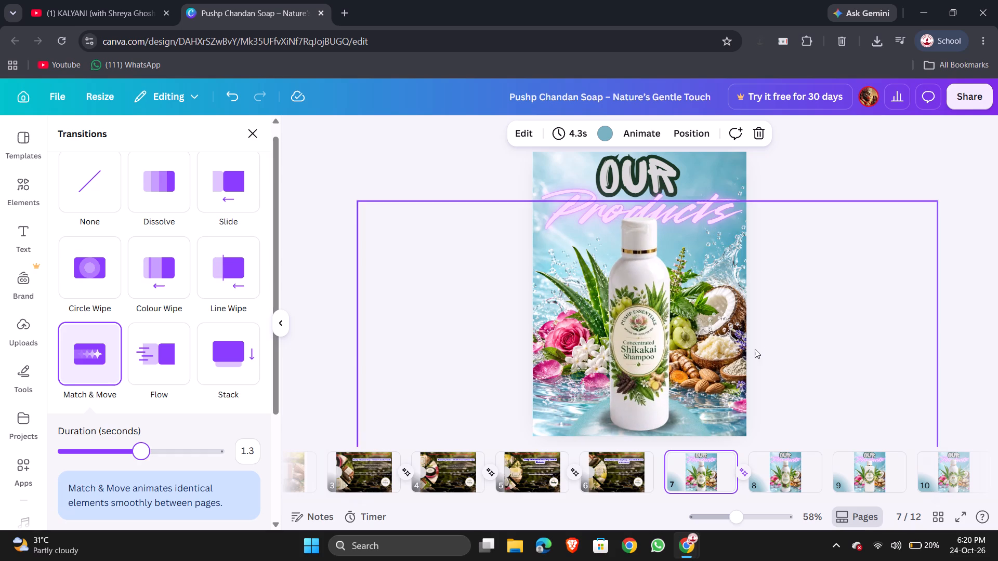
click(874, 207)
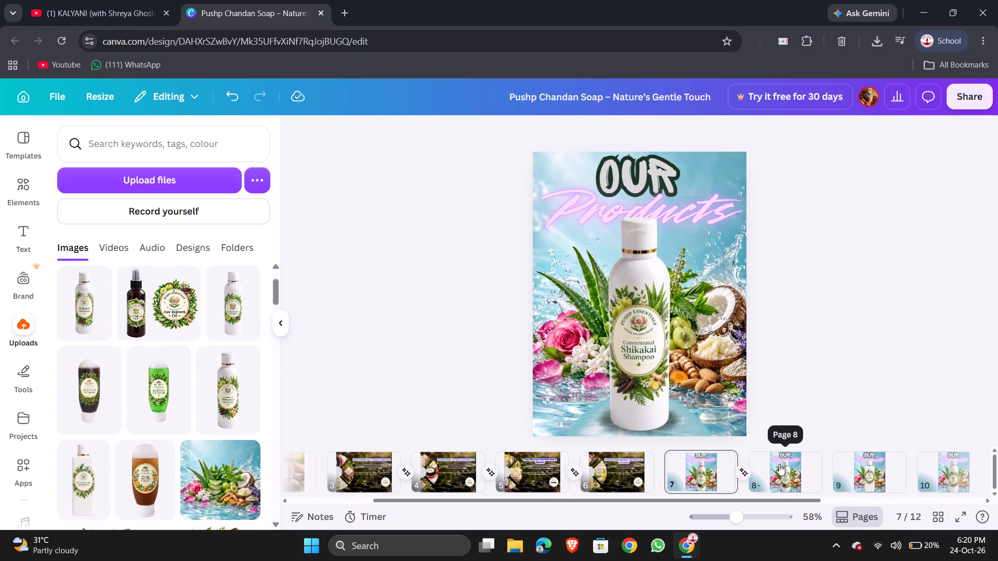
Nudge the bottle ring group on page 8 slightly down to line its Shikakai Shampoo bottle up with the neighbouring pages' bottles.
click(779, 464)
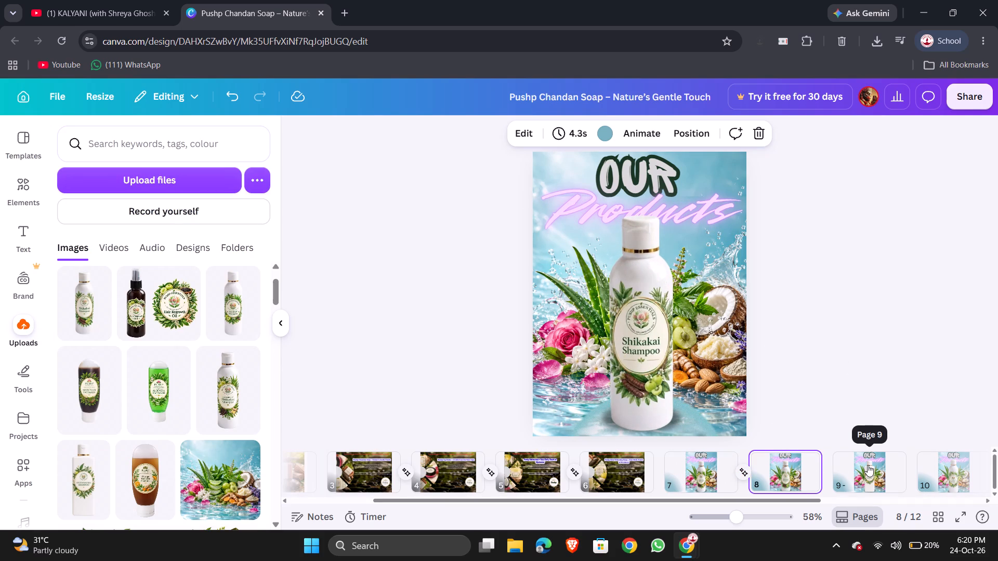
click(868, 464)
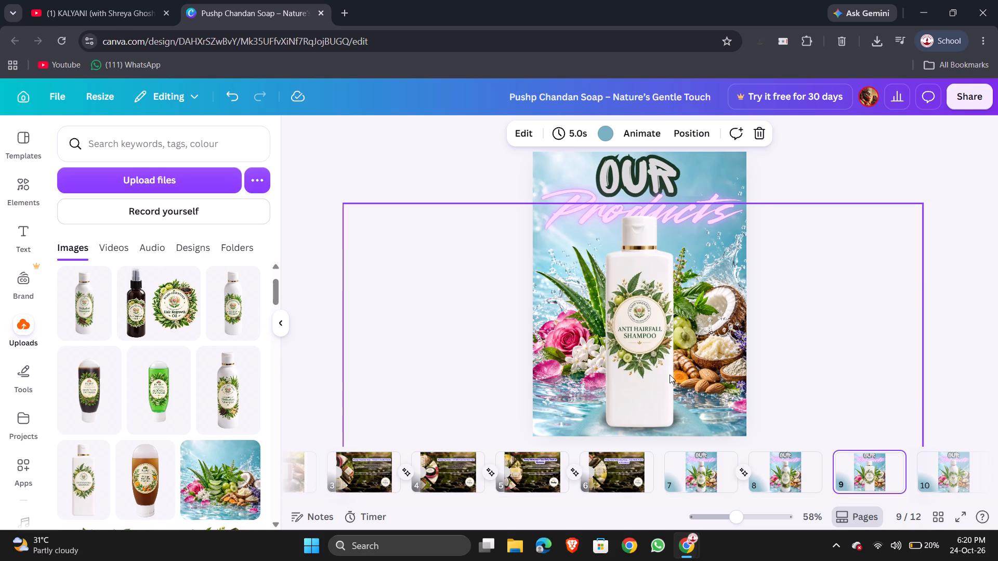
click(769, 475)
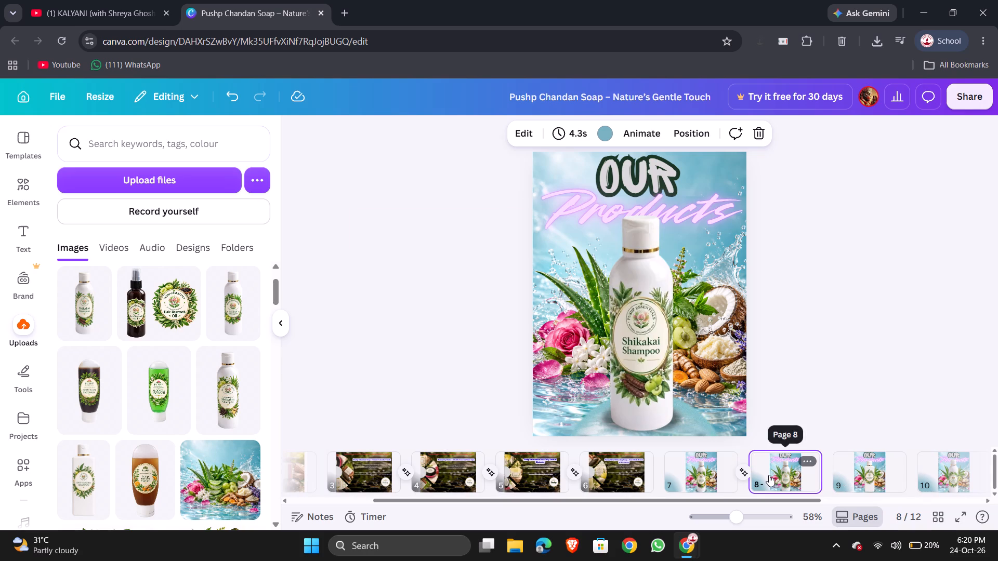
click(671, 389)
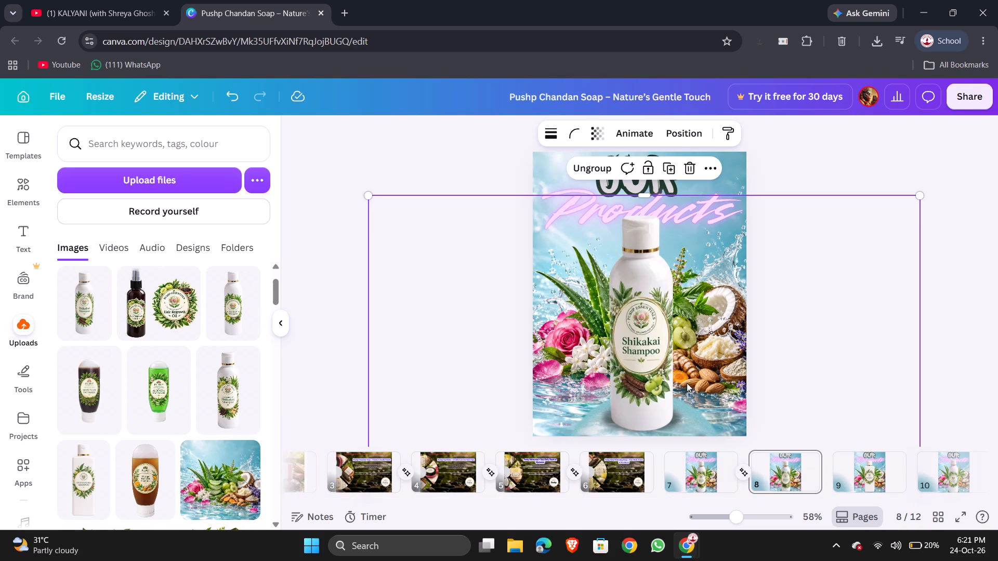
scroll(716, 373, down, 1)
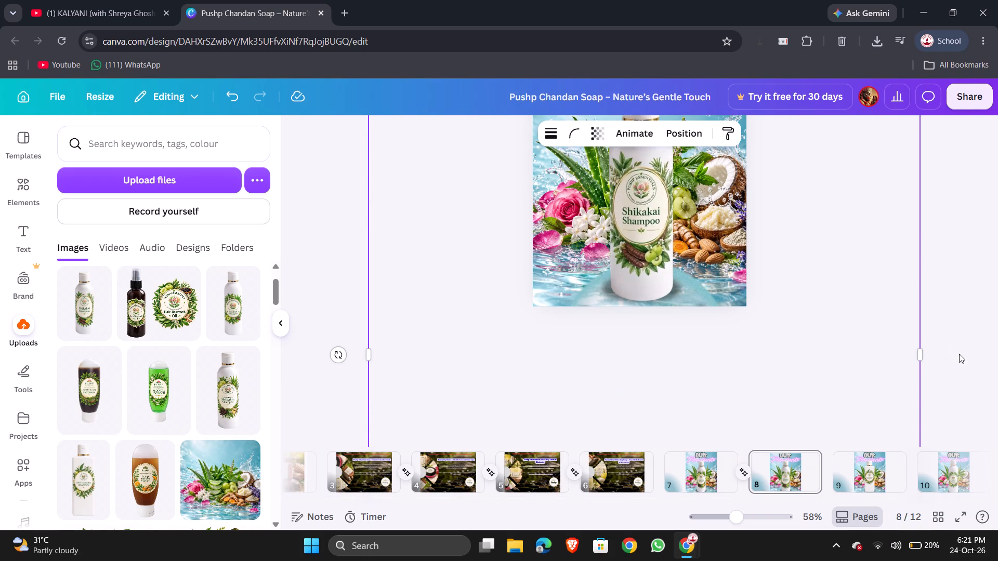
click(335, 354)
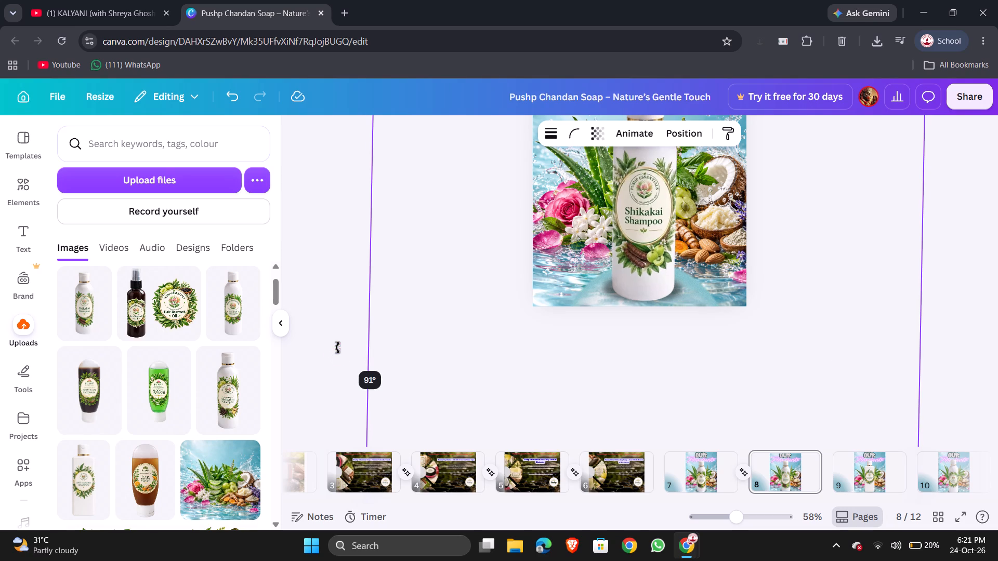
click(988, 343)
click(625, 360)
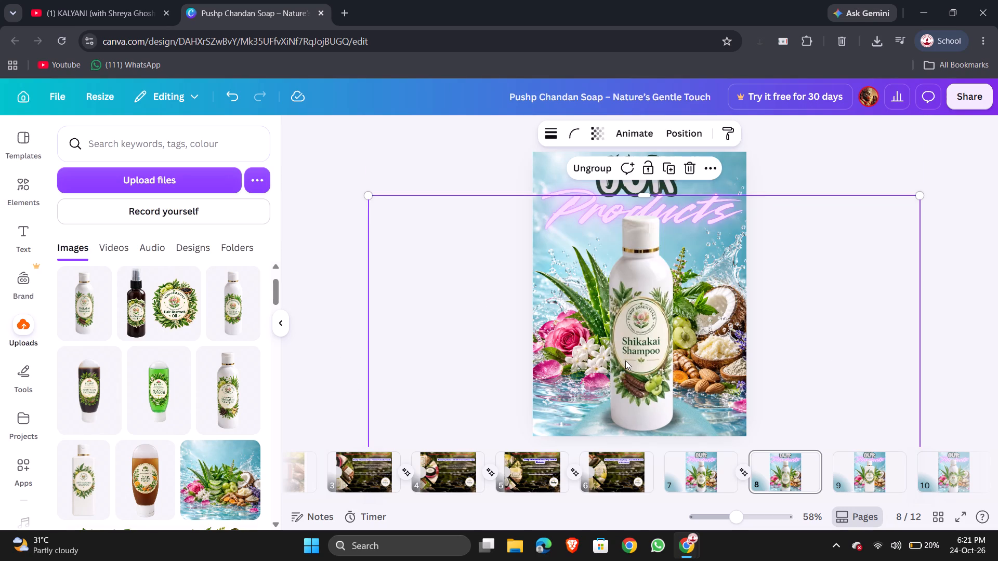
key(Down)
key(Down)
key(Down)
key(Up)
key(Up)
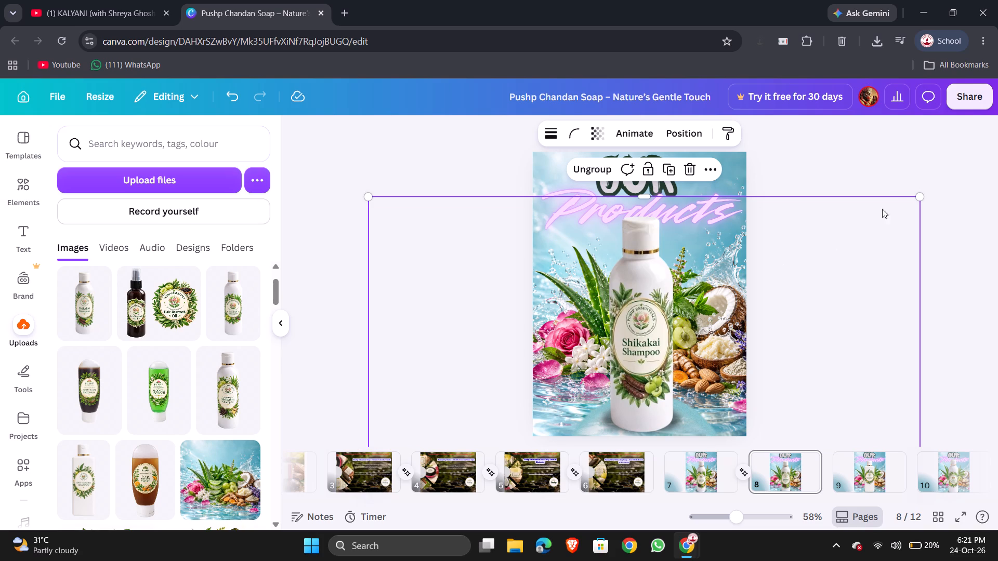
click(914, 171)
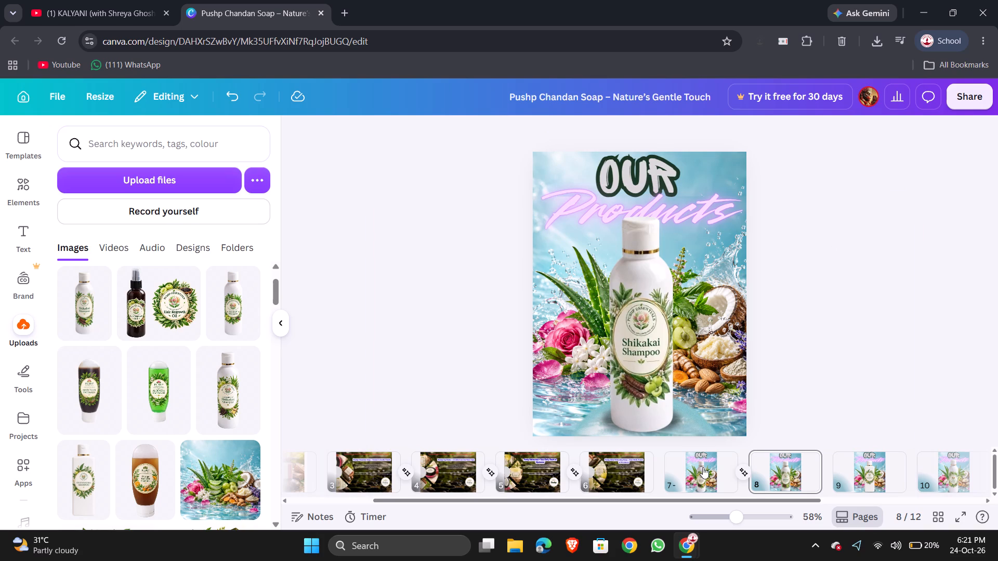
Add a Match & Move transition between pages 8 and 9 with a duration of 1.3 seconds, matching the transition between pages 7 and 8.
click(703, 465)
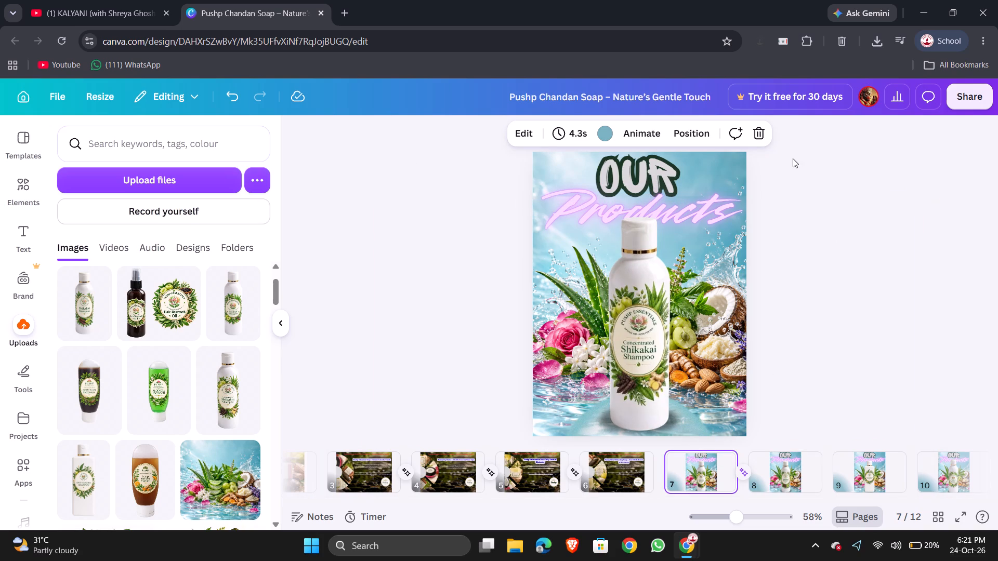
click(741, 469)
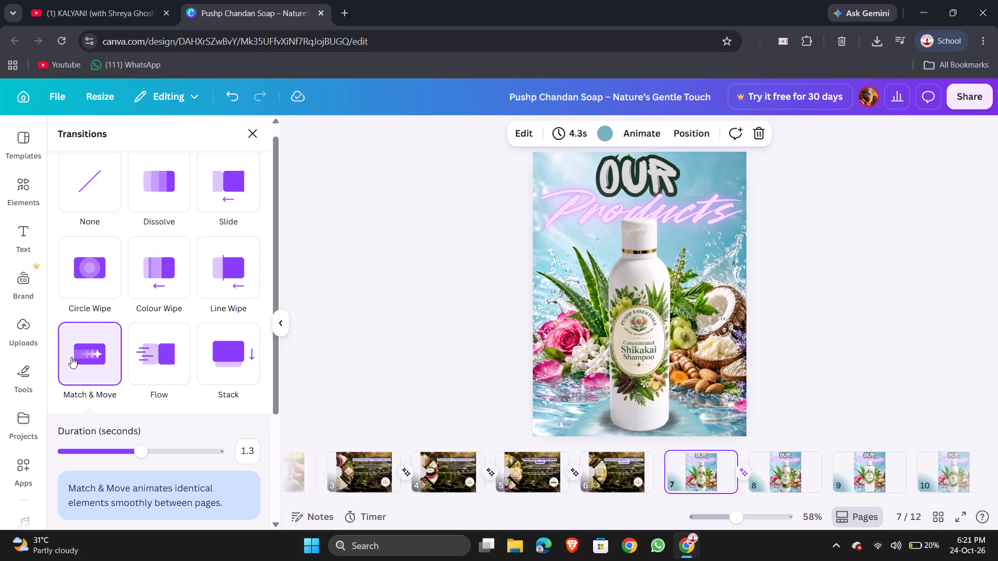
click(783, 460)
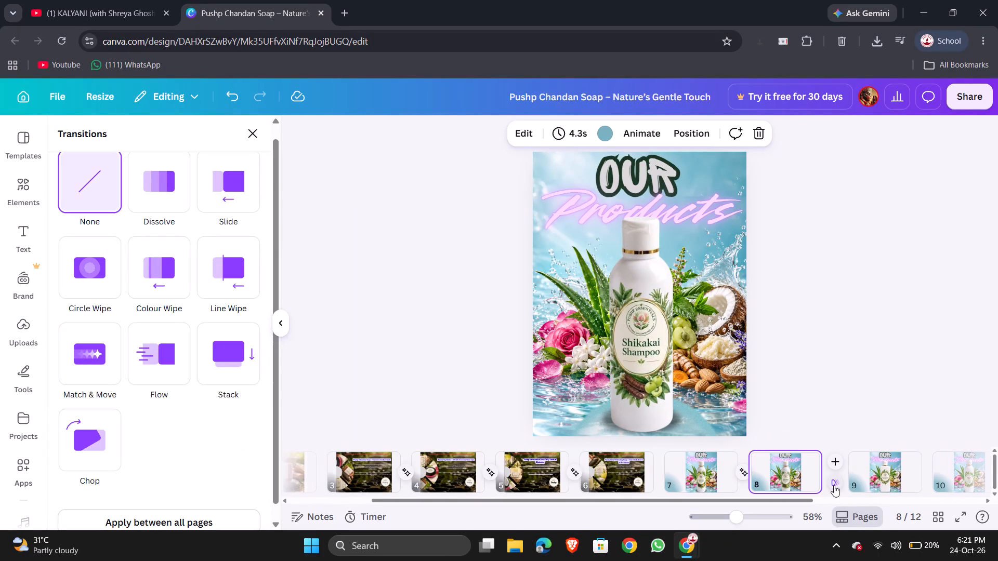
click(834, 485)
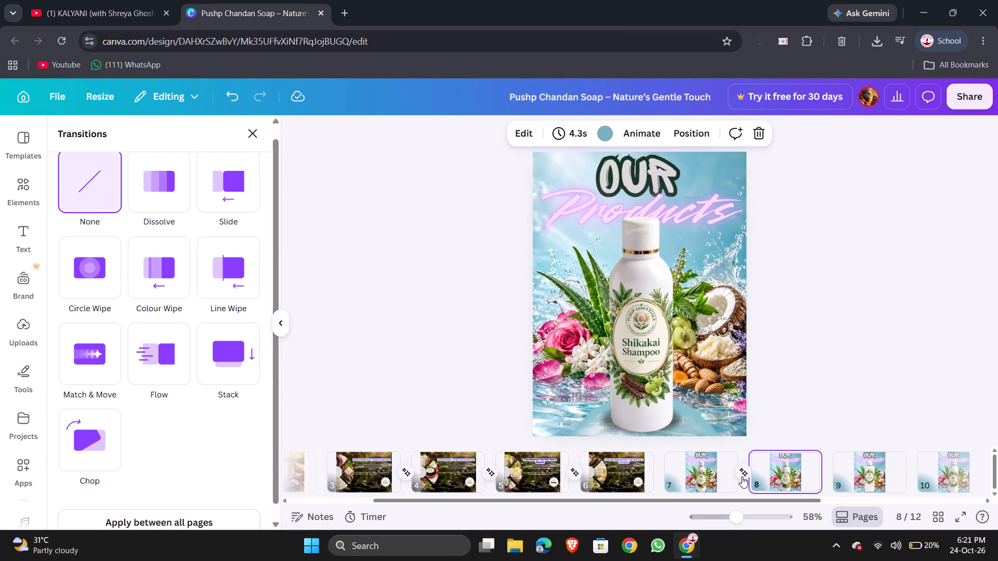
click(743, 468)
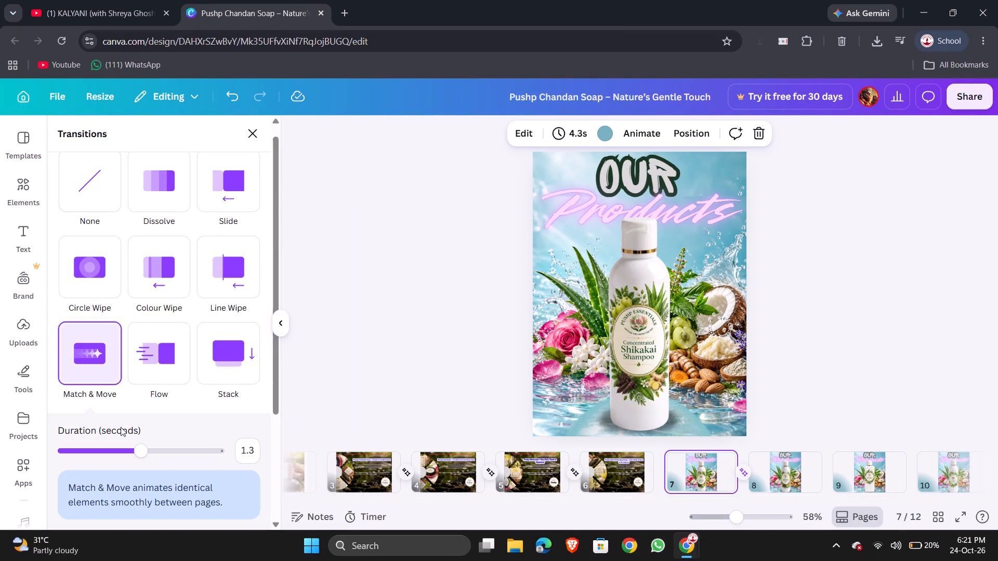
click(836, 482)
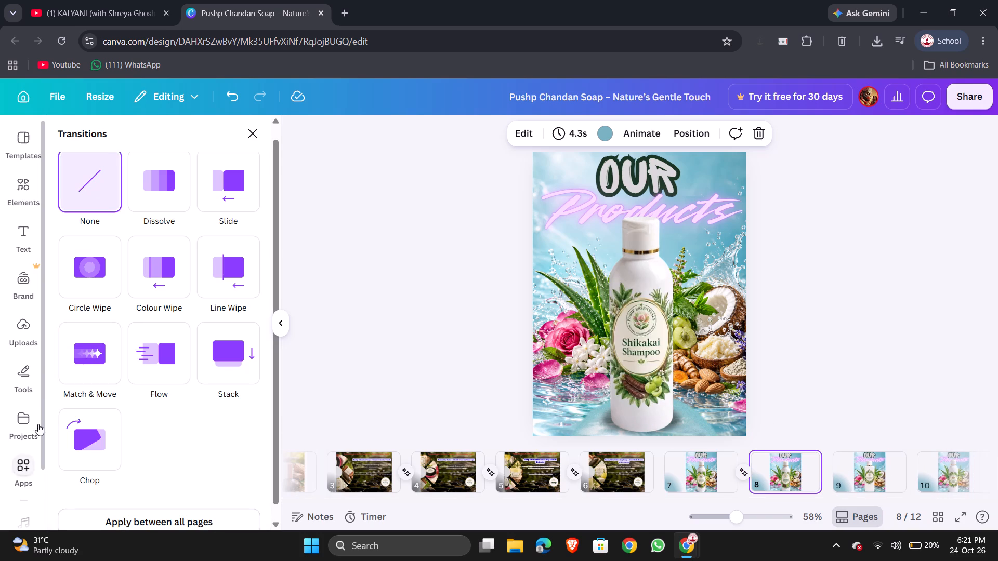
click(87, 373)
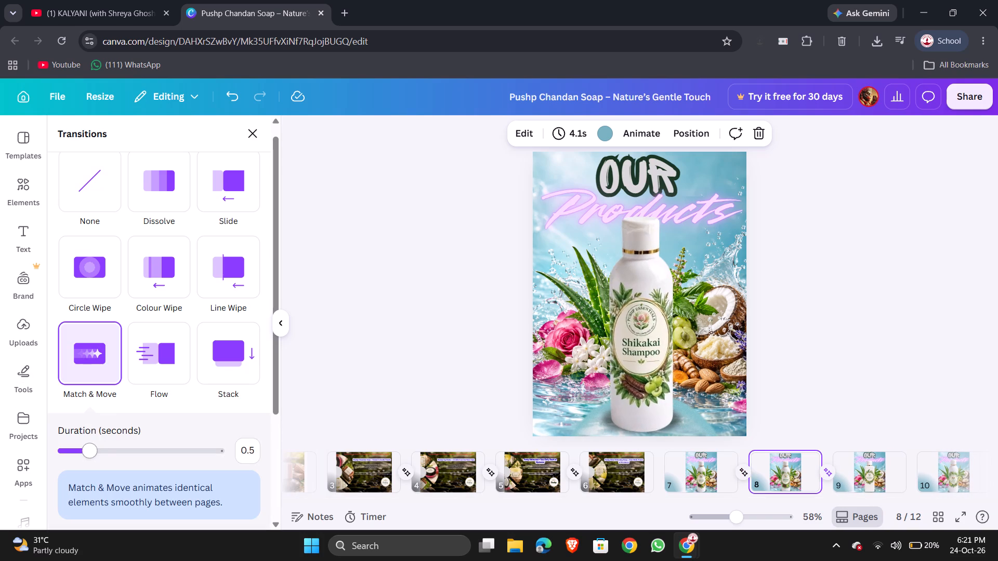
drag(95, 454, 139, 458)
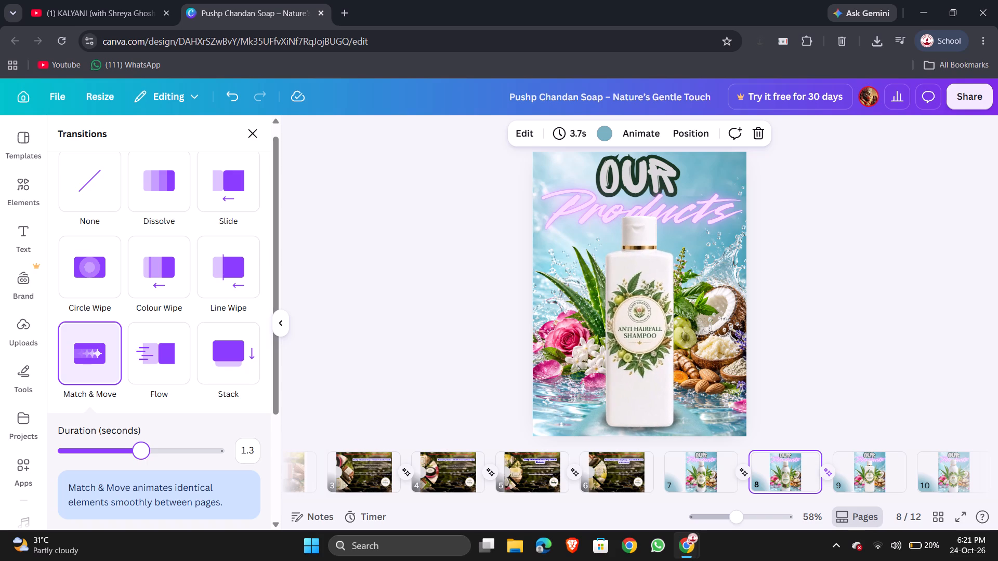
Add a Match & Move transition between pages 9 and 10 with a duration of 1.3 seconds.
click(870, 471)
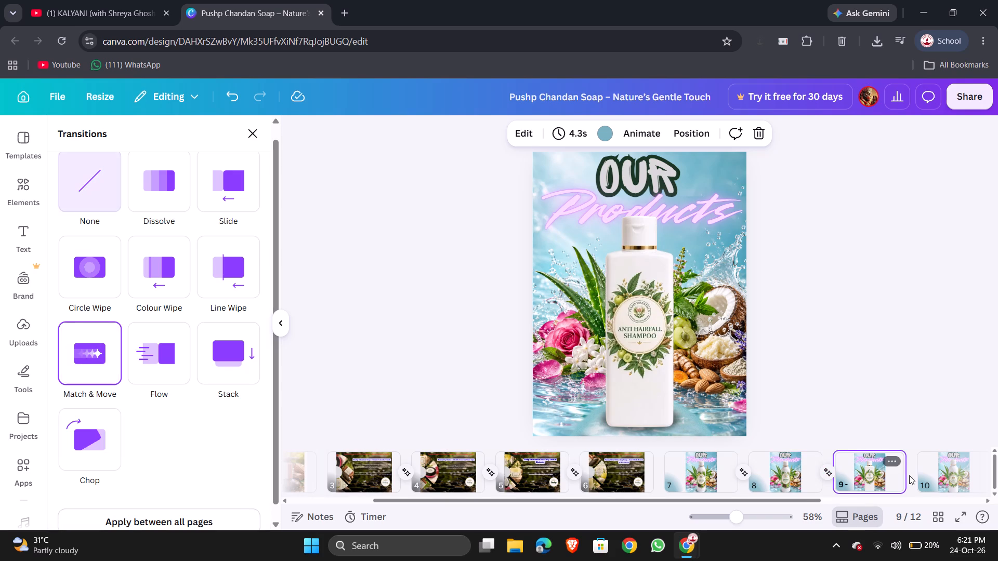
click(921, 482)
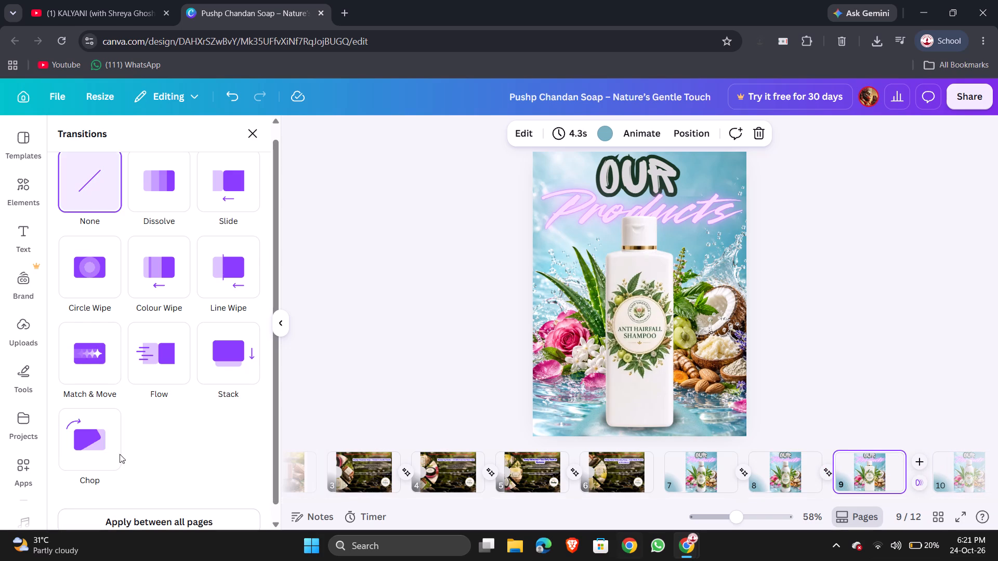
click(96, 352)
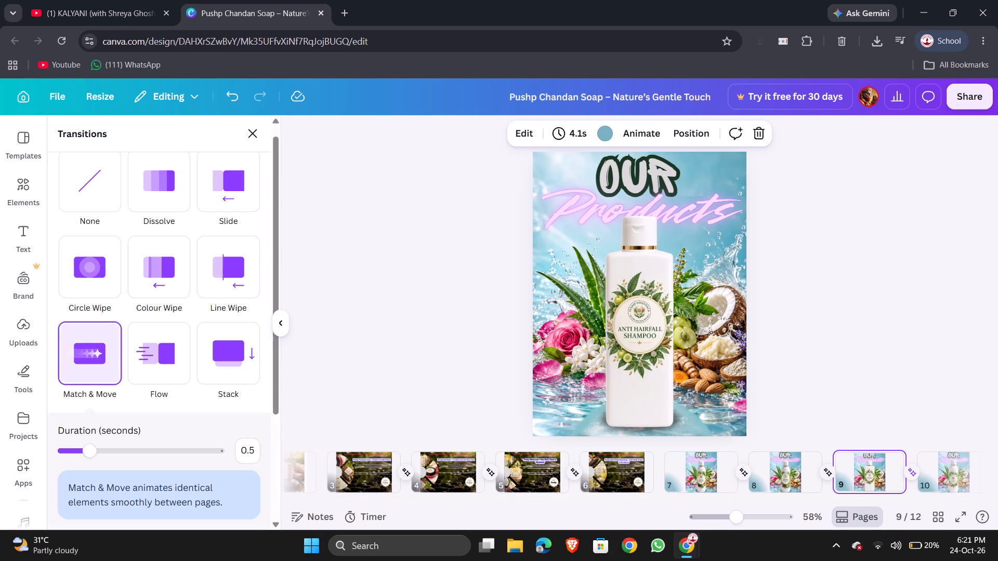
drag(90, 456, 139, 462)
click(341, 326)
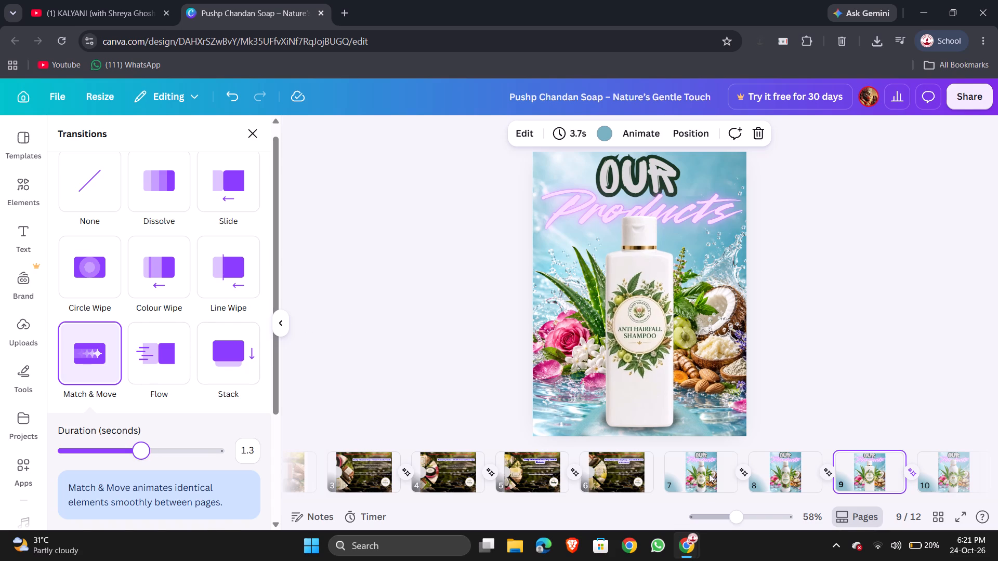
Return to page 7, the first of the "Our Products" bottle pages, to review the sequence.
click(702, 469)
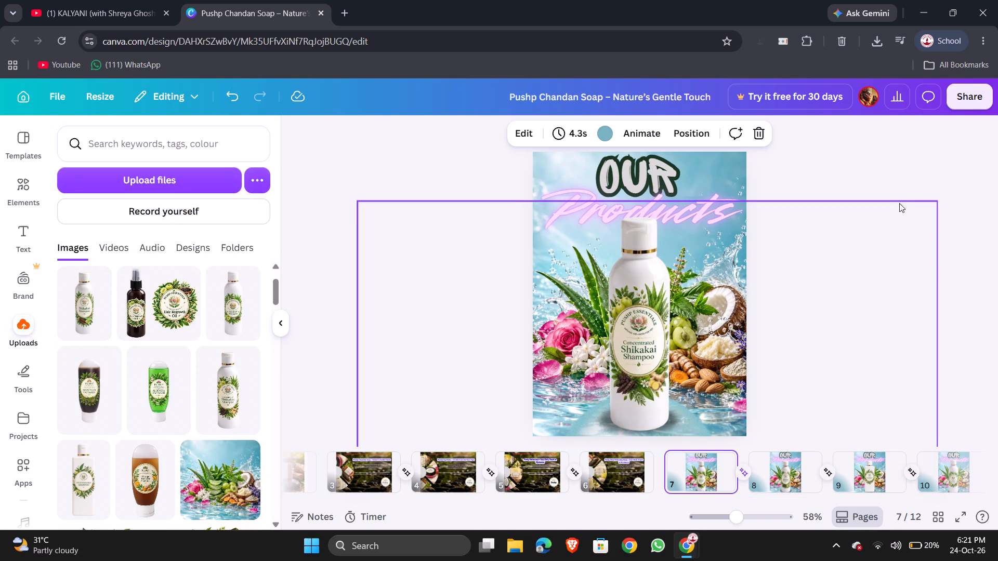
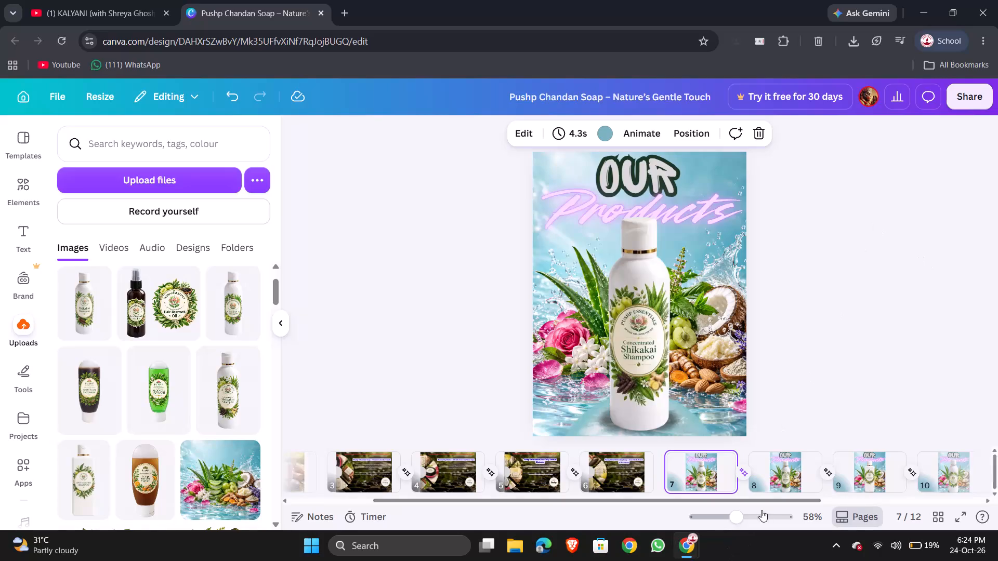
Review the "Our Products" pages 7 to 10 and check the transition settings between pages 9 and 10.
click(789, 465)
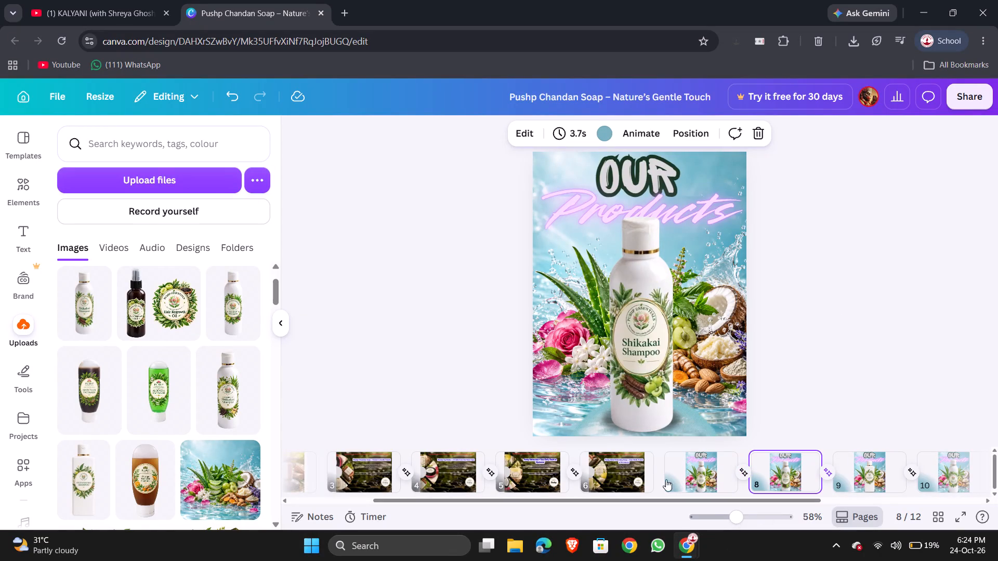
click(883, 478)
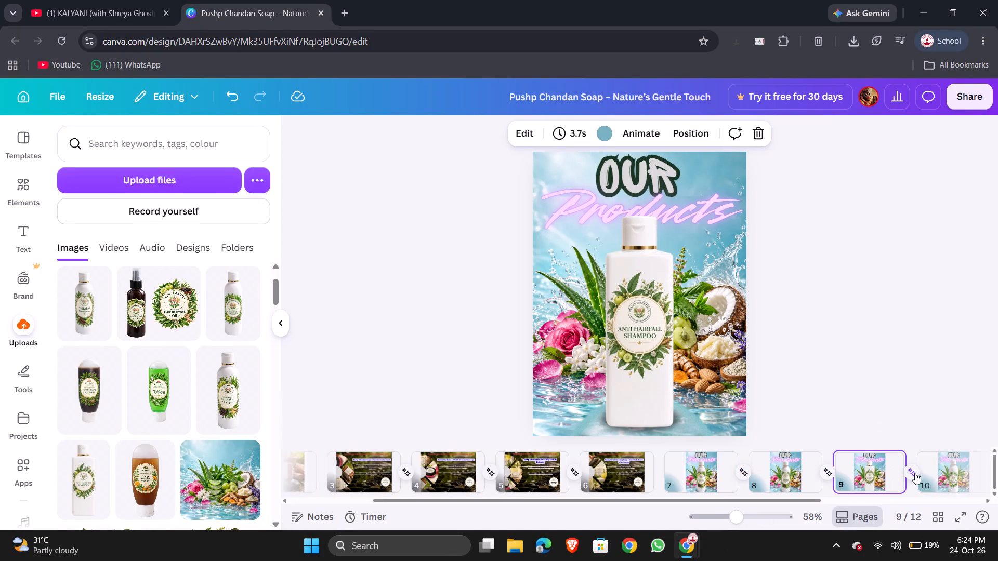
click(915, 473)
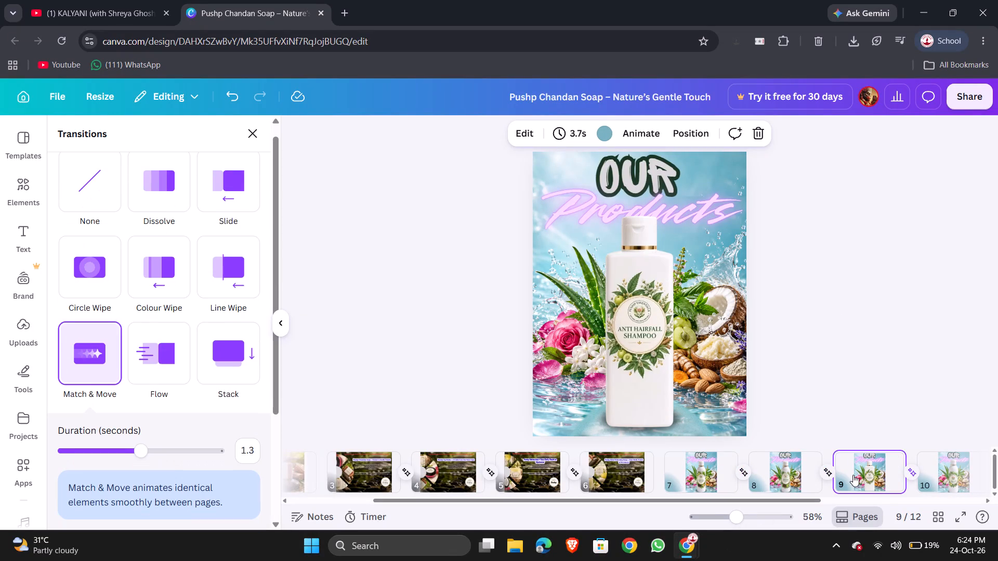
click(962, 477)
click(694, 467)
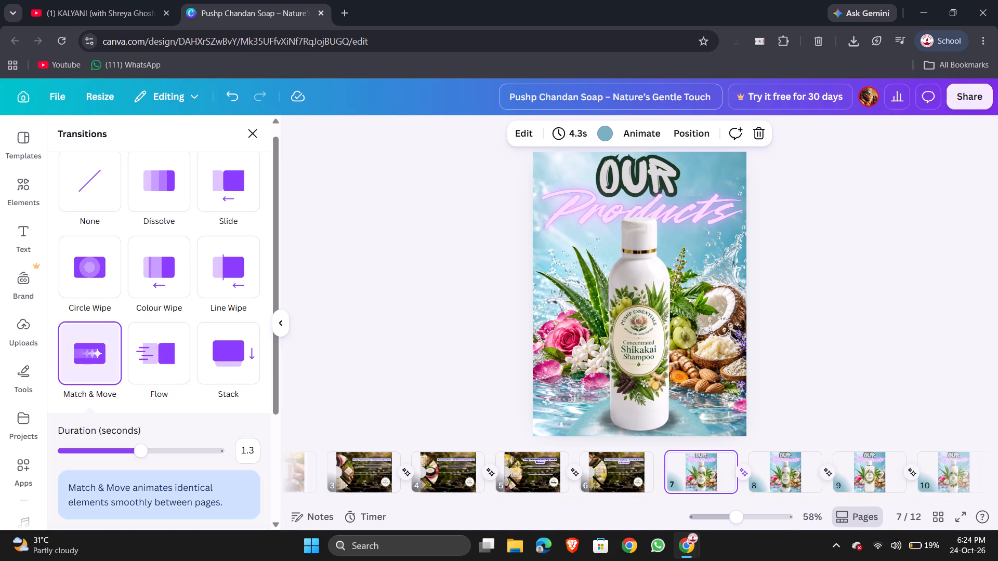
click(449, 167)
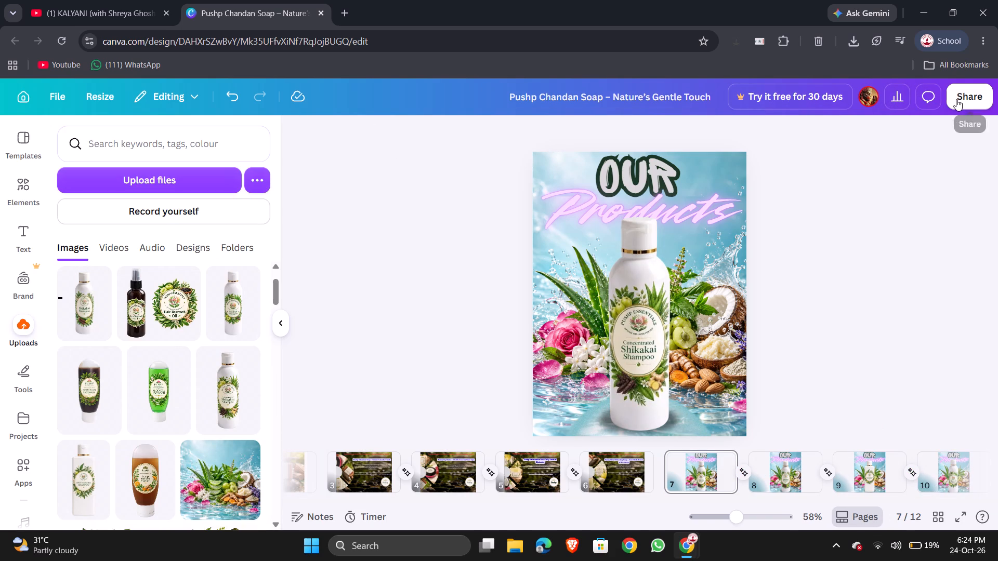
click(532, 463)
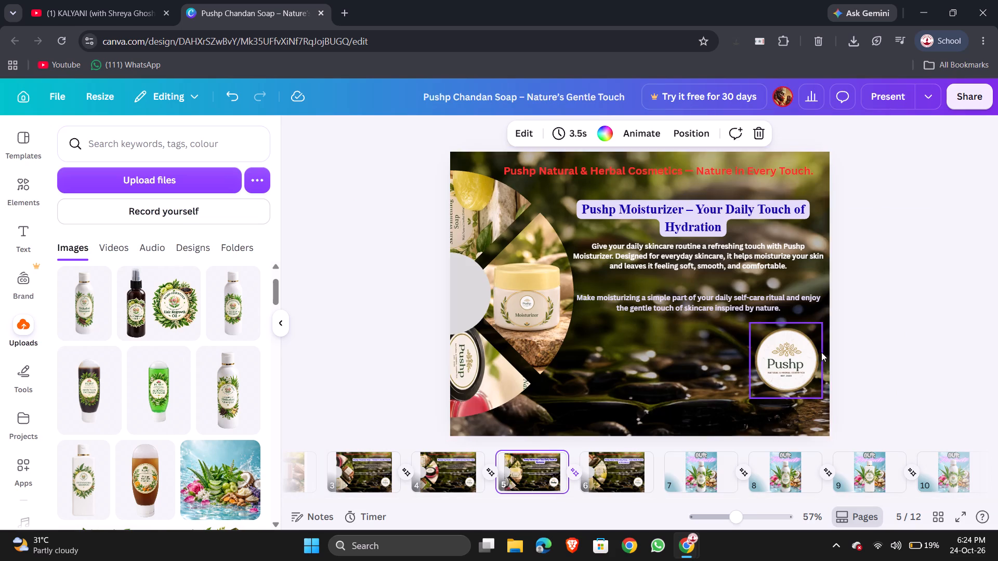
click(786, 485)
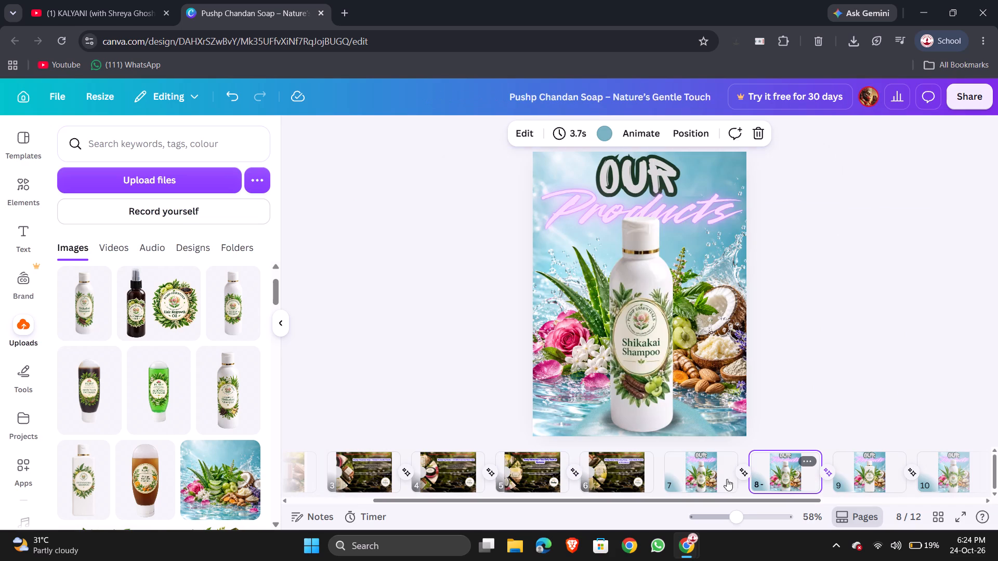
Present the design full screen from page 6 through page 12, stepping back and forth to examine the bottle transitions, and exit the presentation.
click(625, 476)
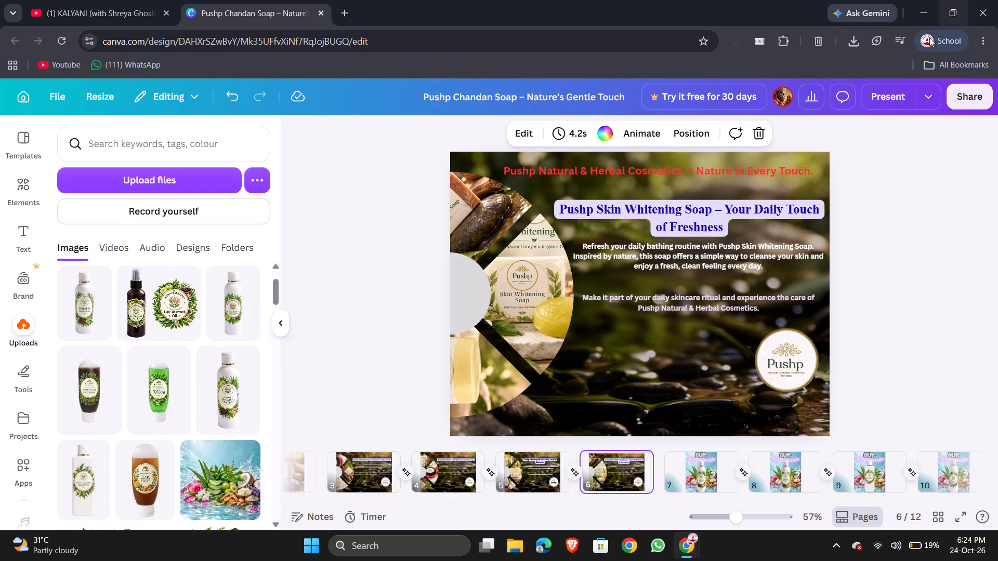
click(883, 106)
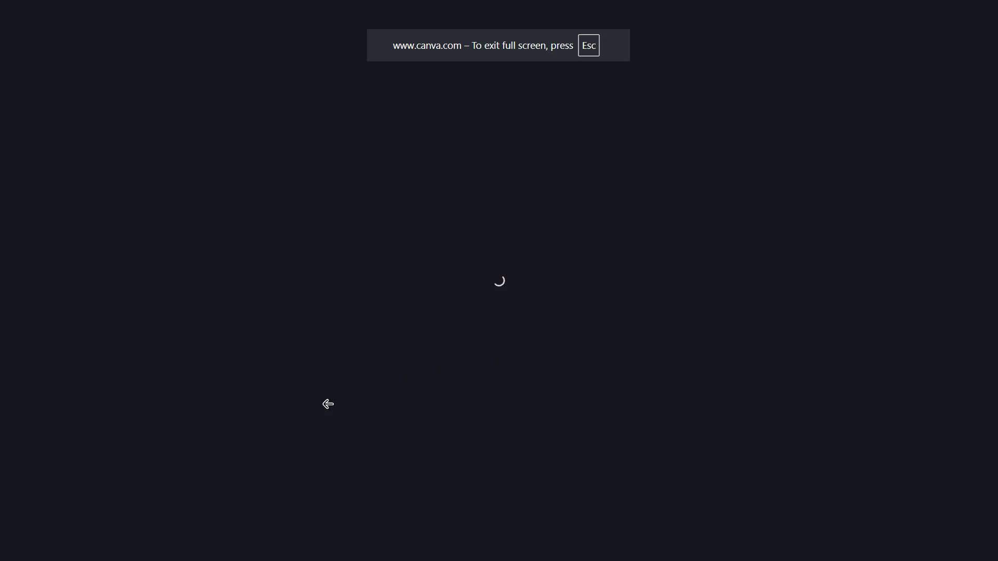
click(718, 417)
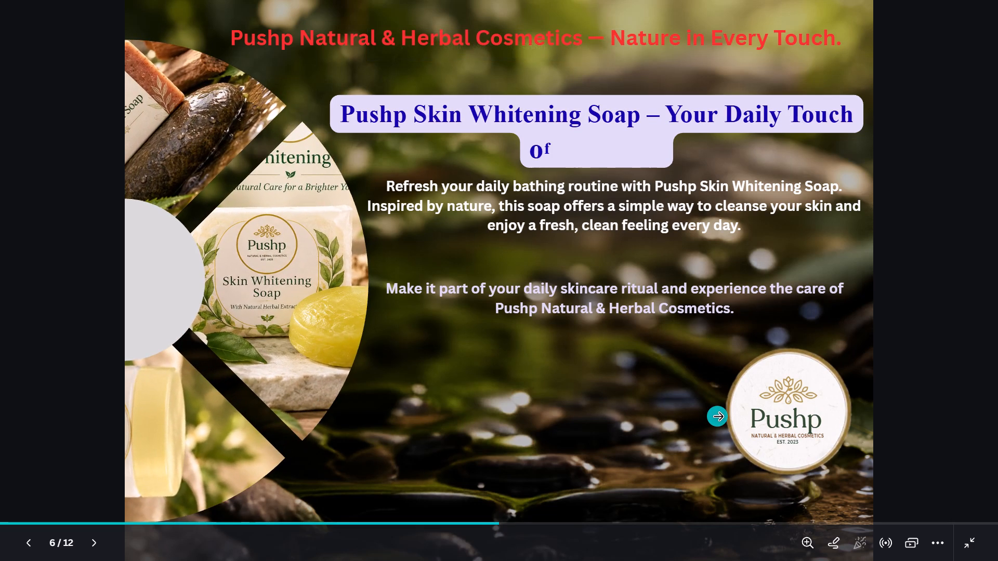
click(718, 417)
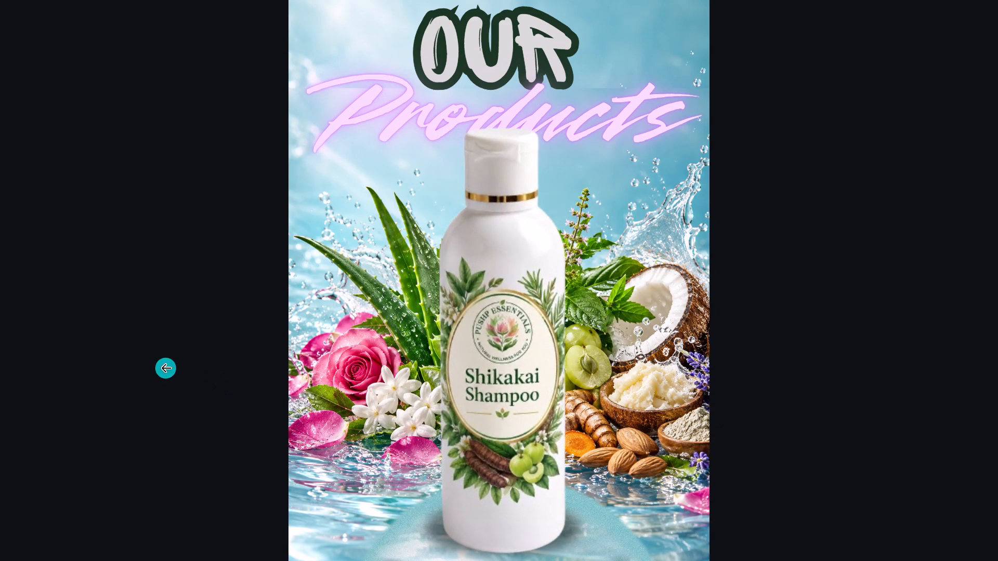
click(166, 368)
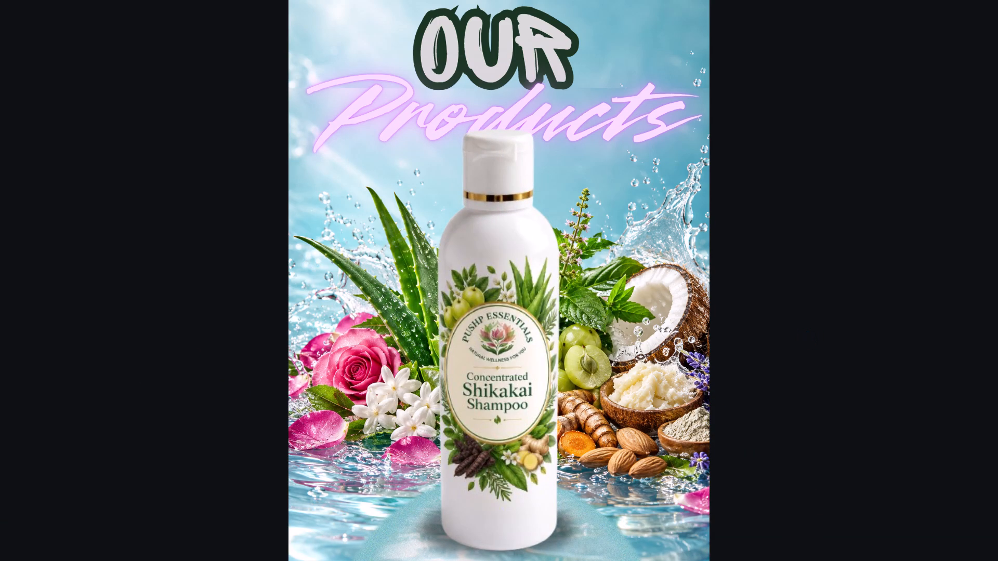
click(808, 339)
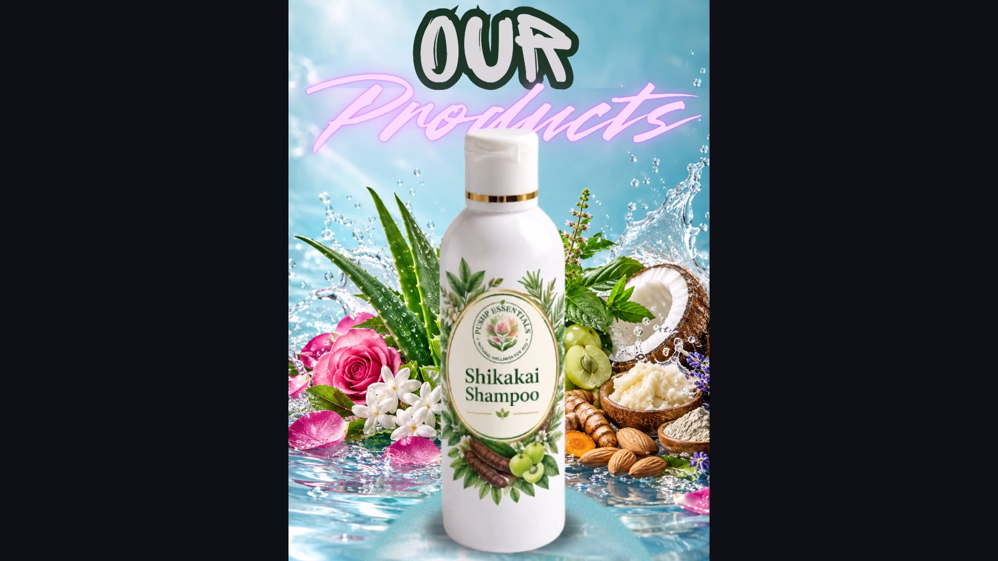
click(808, 339)
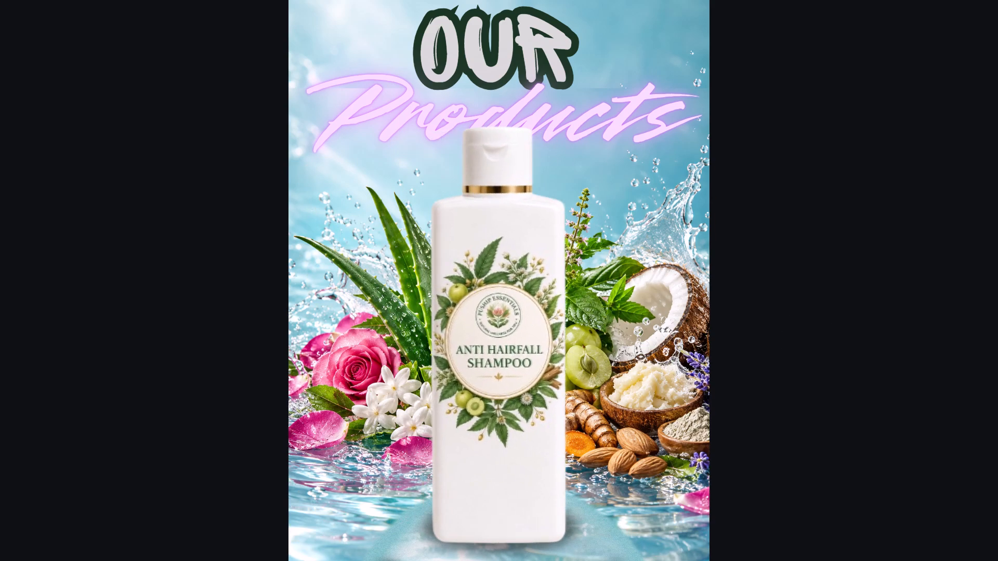
click(808, 339)
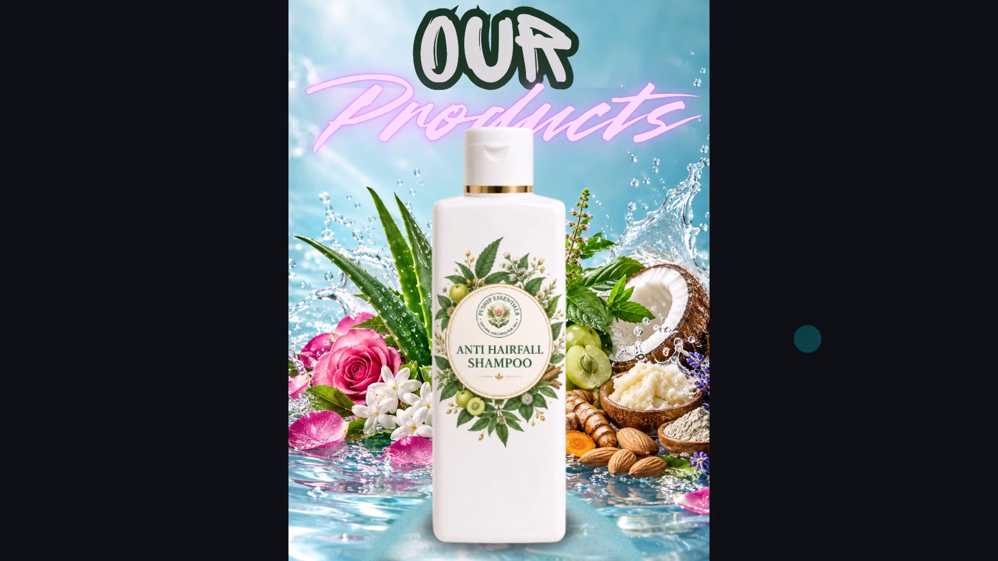
click(140, 326)
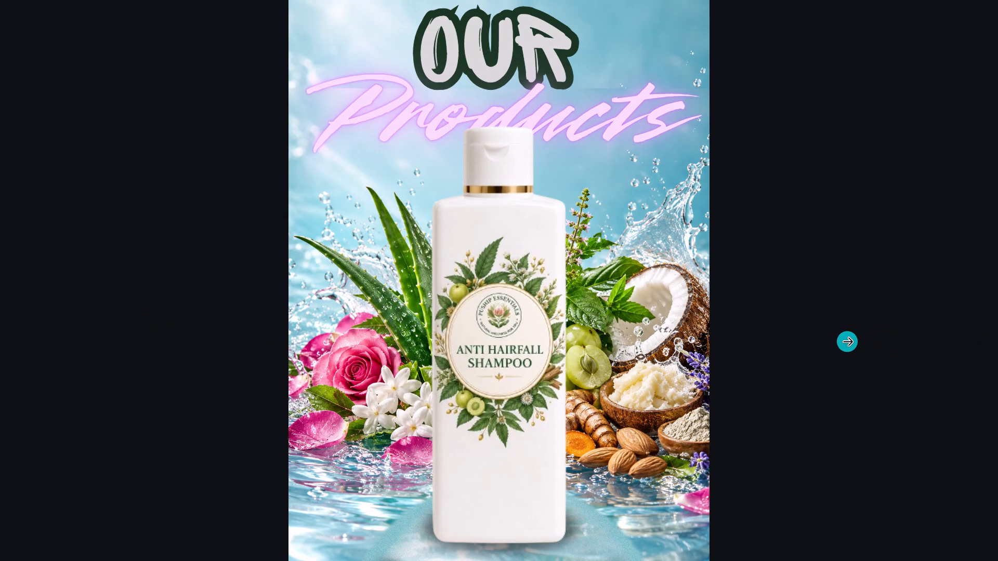
click(847, 342)
click(847, 342)
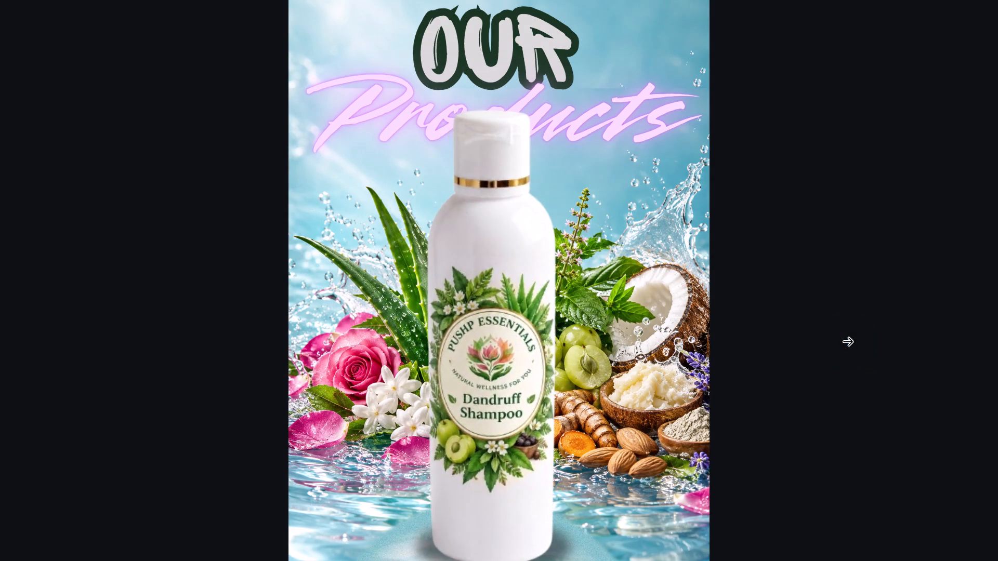
click(847, 342)
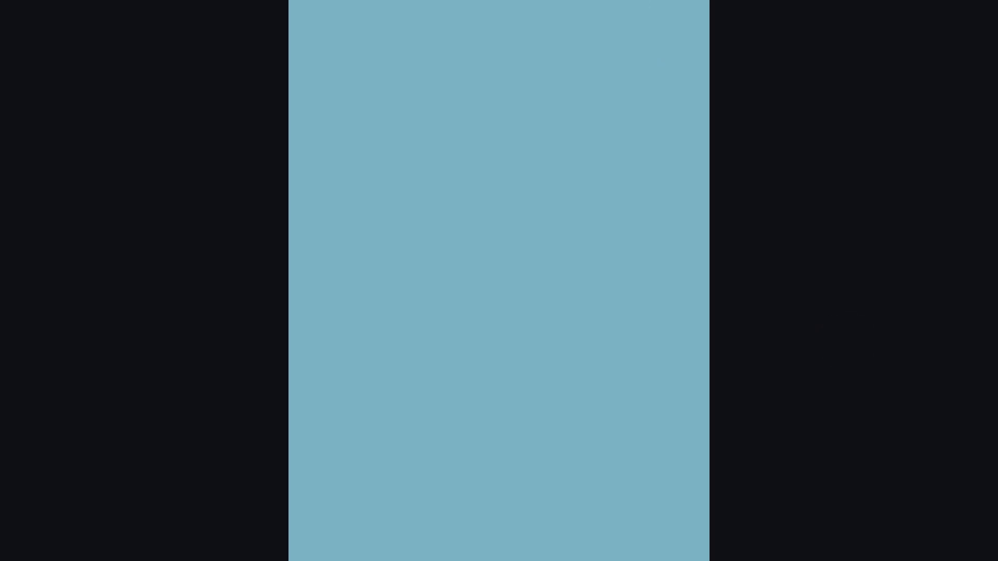
click(846, 358)
click(897, 494)
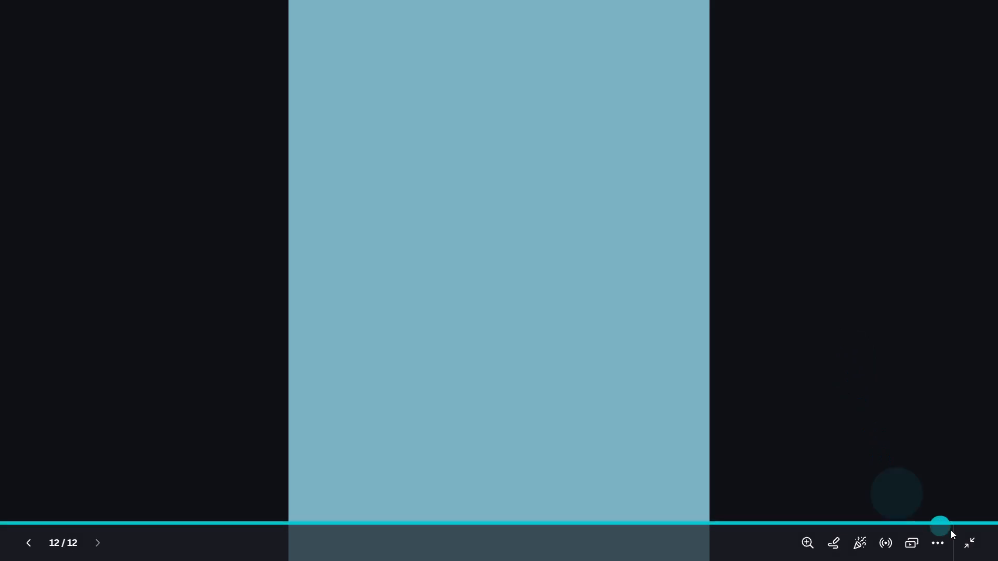
click(971, 543)
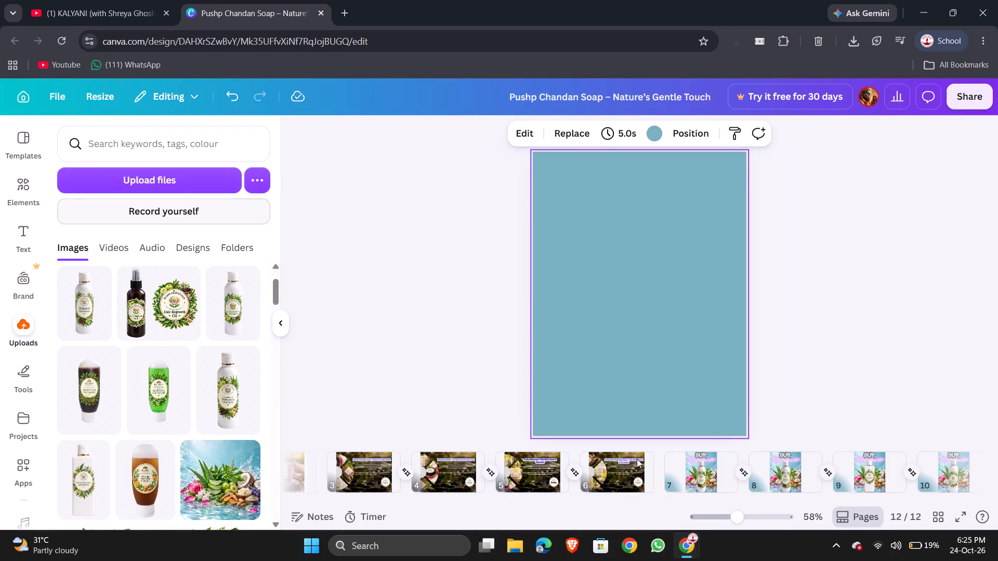
Go through pages 7 to 10 again to compare the bottle positions, ending back on page 7.
click(692, 476)
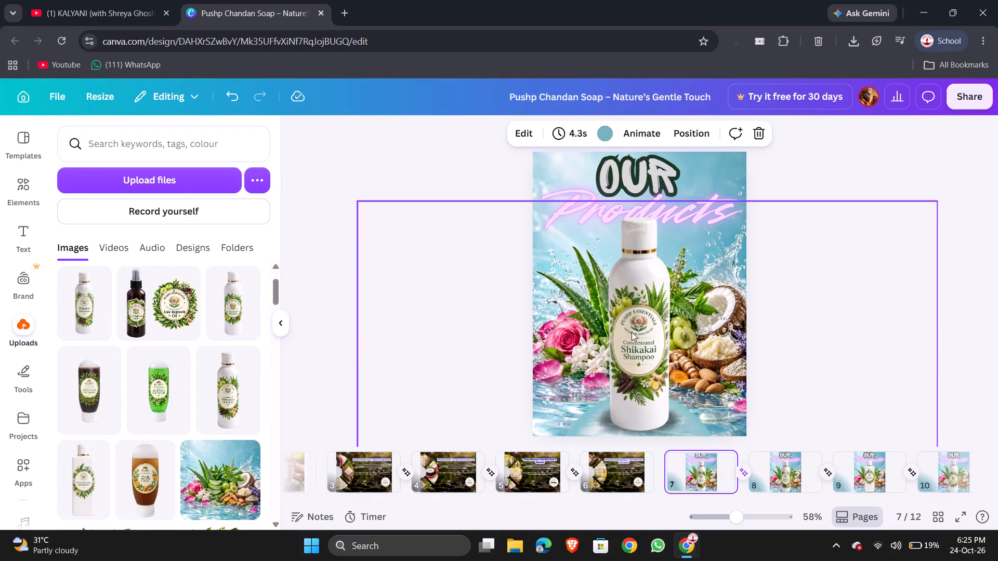
click(790, 465)
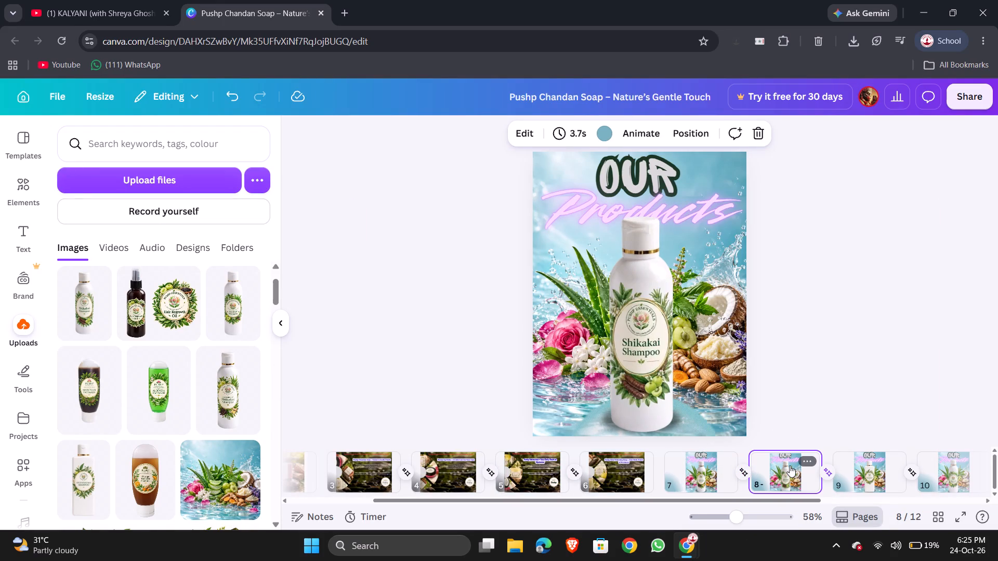
click(871, 466)
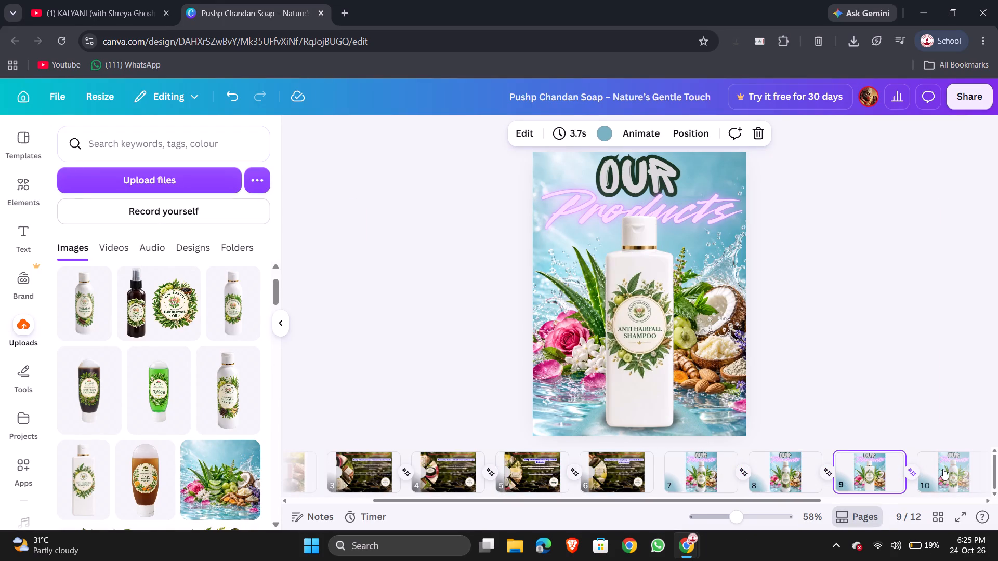
click(943, 469)
click(702, 465)
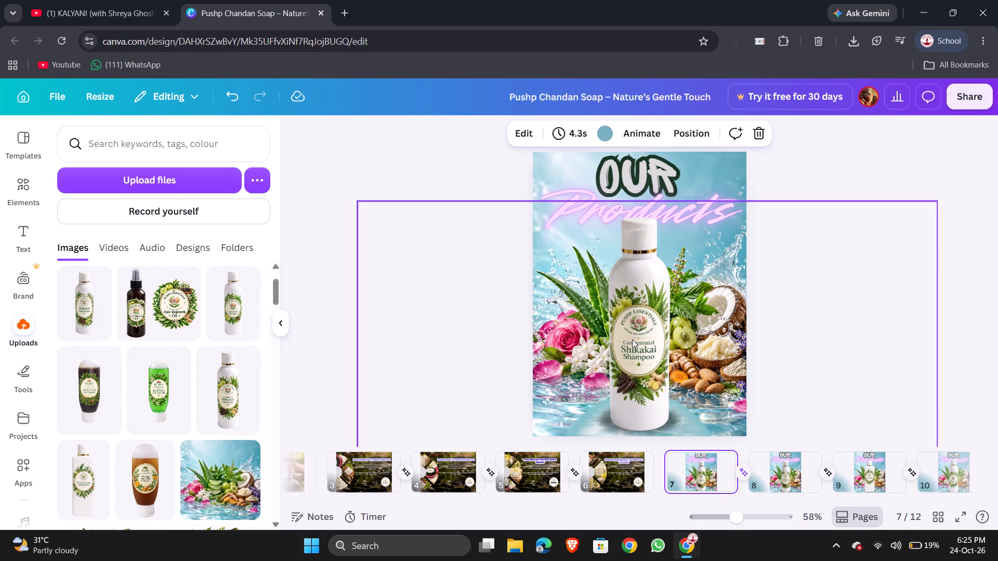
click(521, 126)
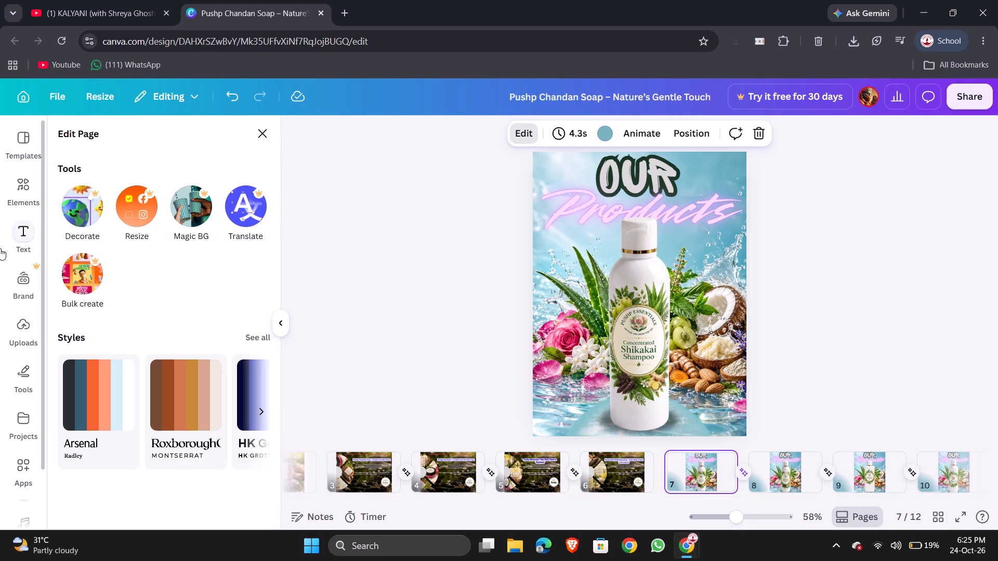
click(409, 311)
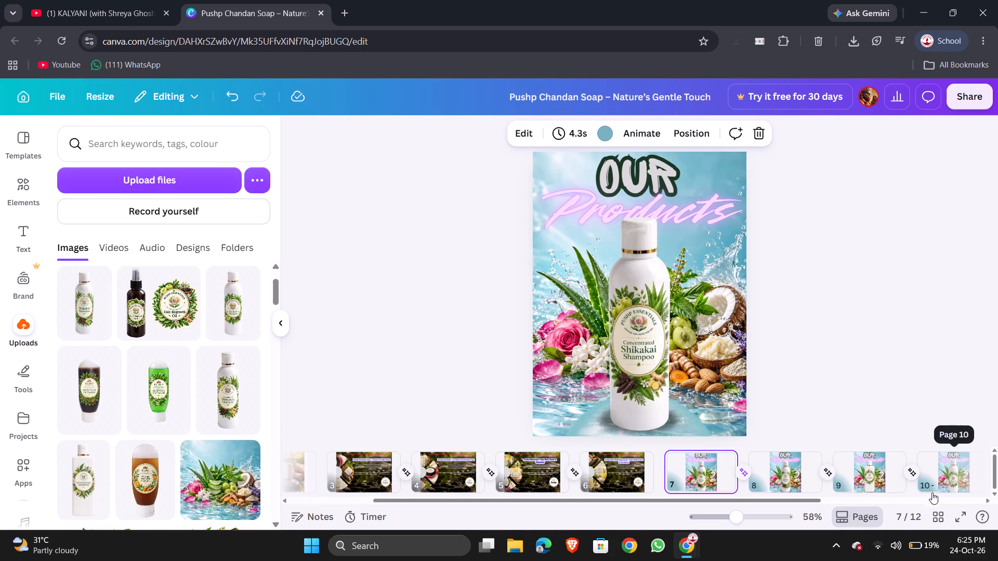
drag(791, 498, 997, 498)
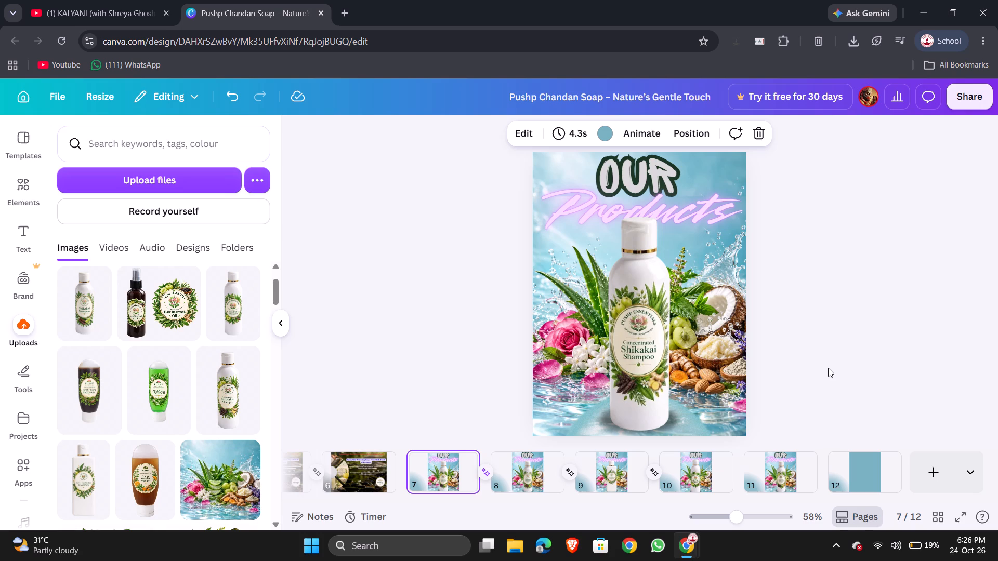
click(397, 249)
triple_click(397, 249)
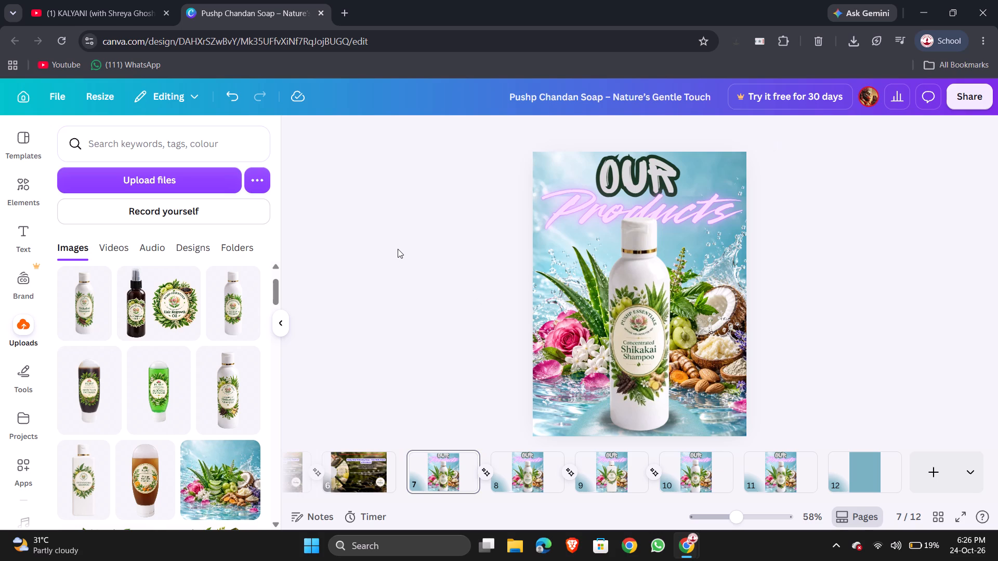